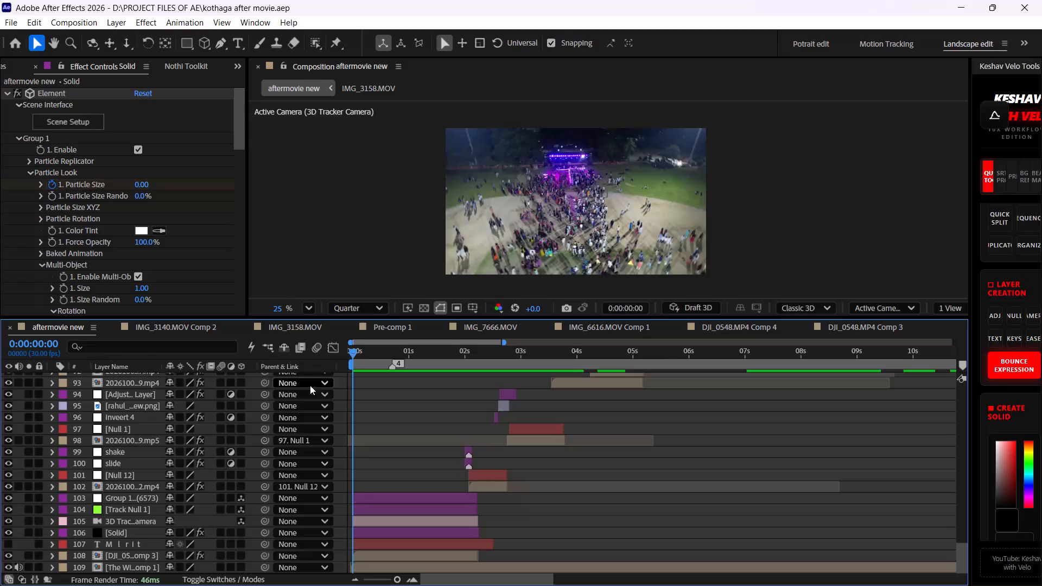
Play and scrub the opening drone shot to review the timing of the 3D MLRIT title animation.
key(space)
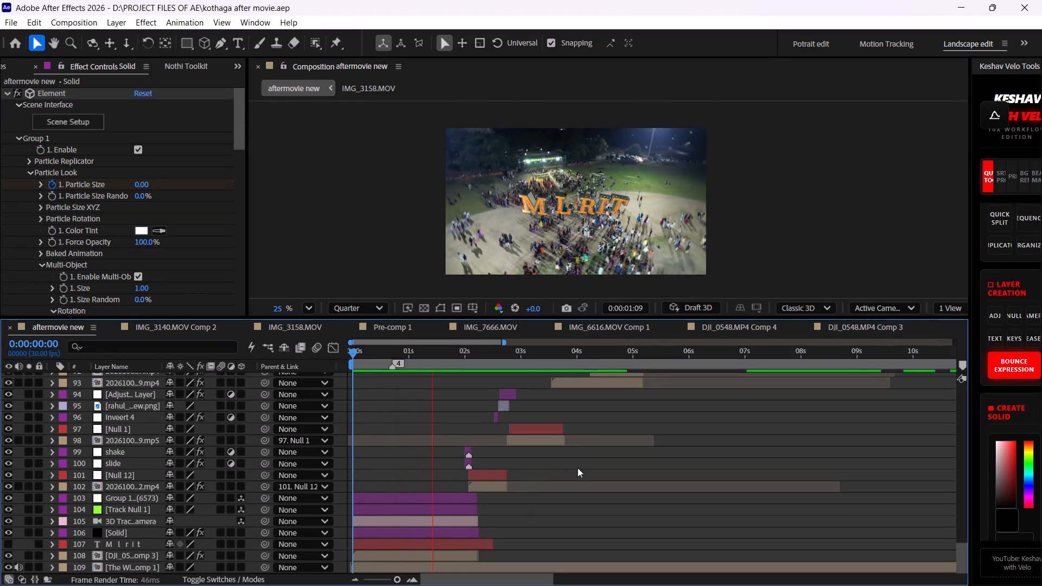
key(space)
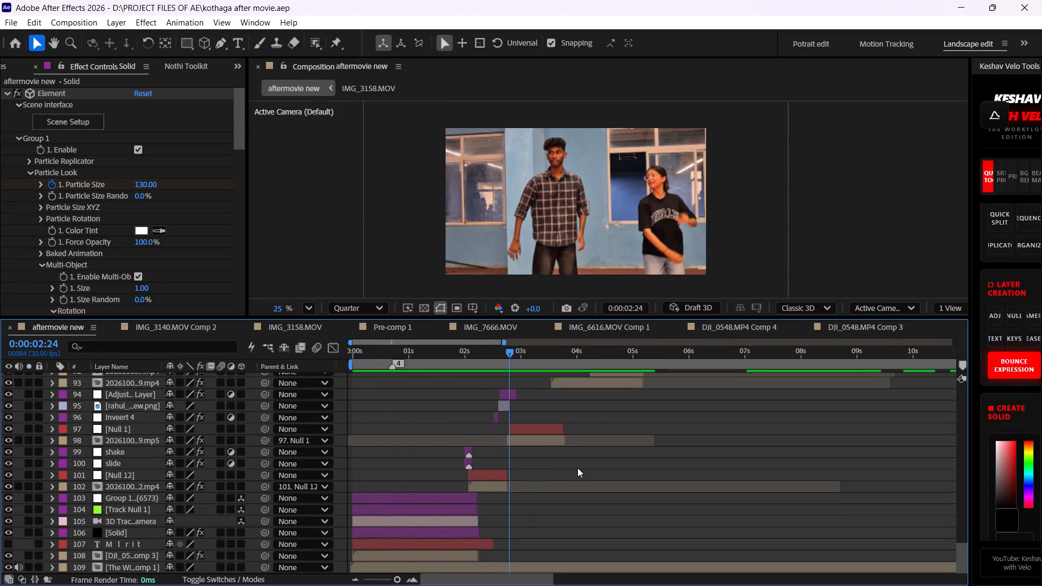
drag(507, 352, 439, 371)
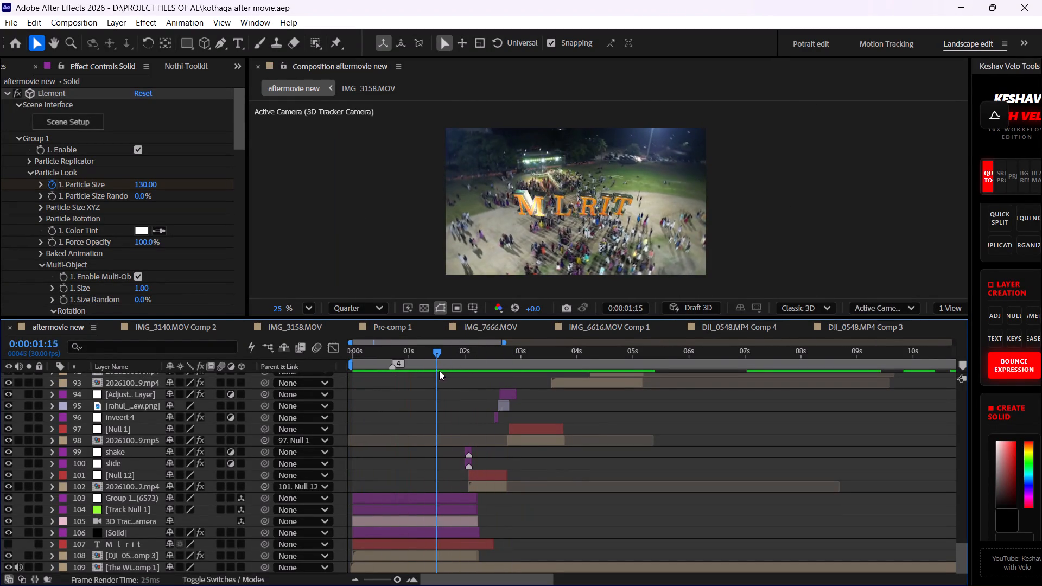
drag(439, 371, 461, 380)
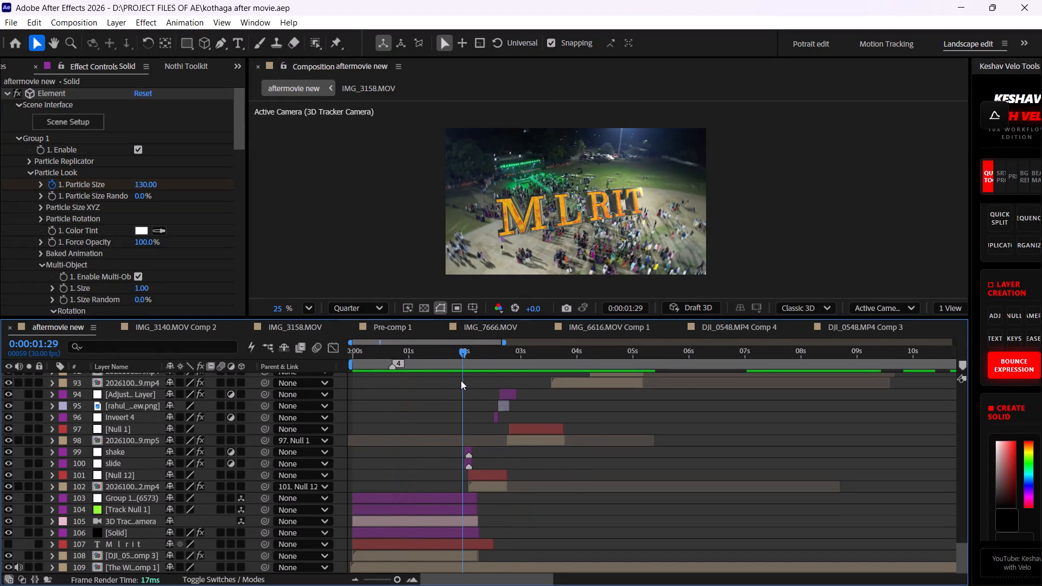
drag(461, 380, 454, 383)
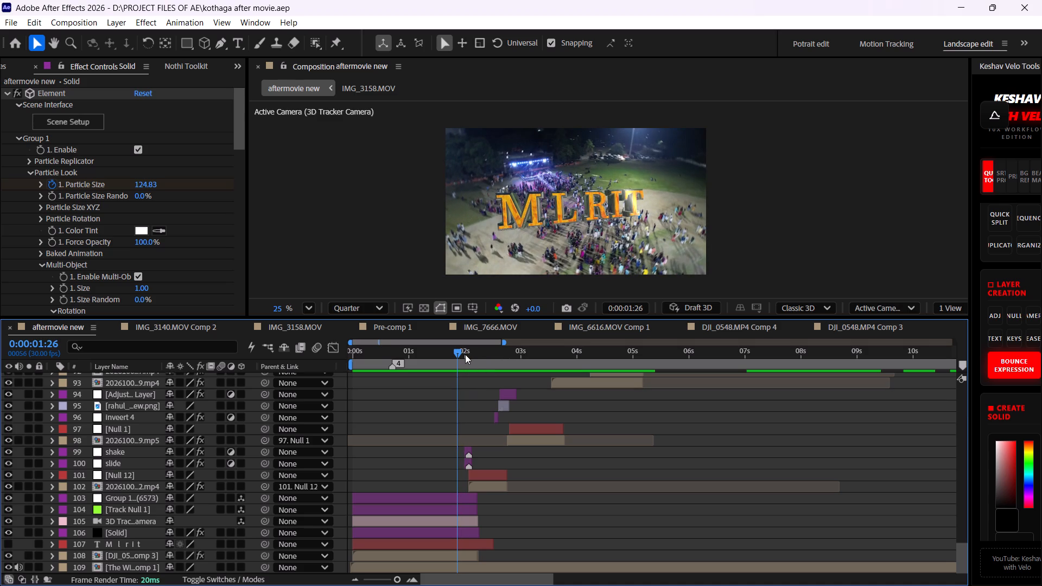
drag(462, 353, 376, 355)
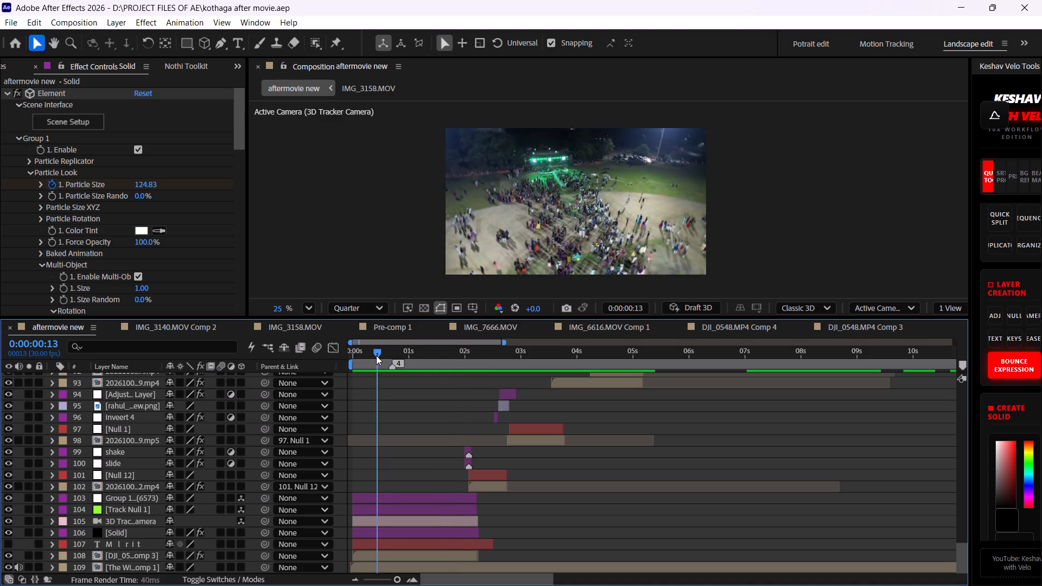
drag(376, 355, 310, 348)
key(space)
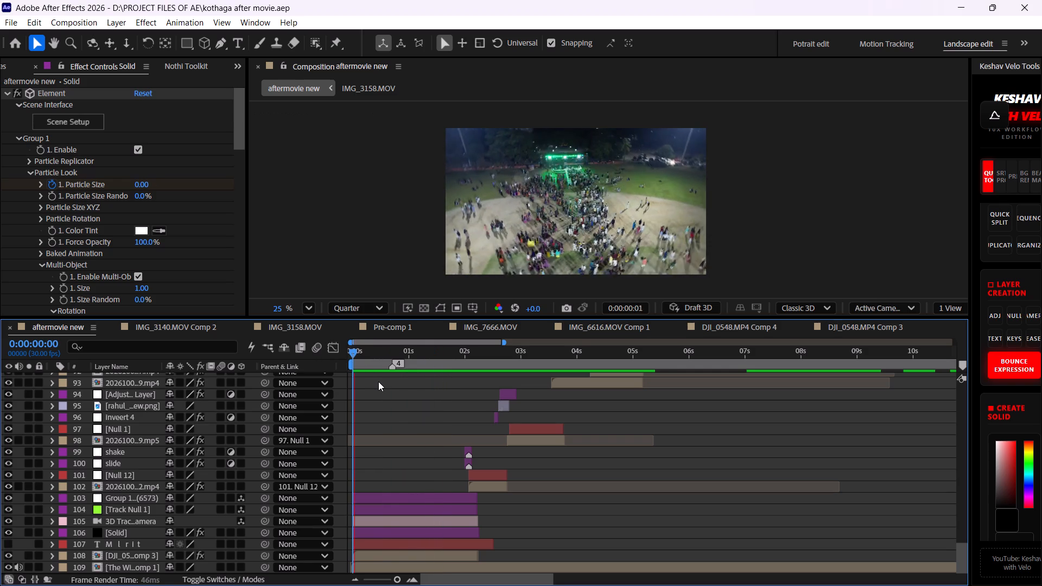
key(space)
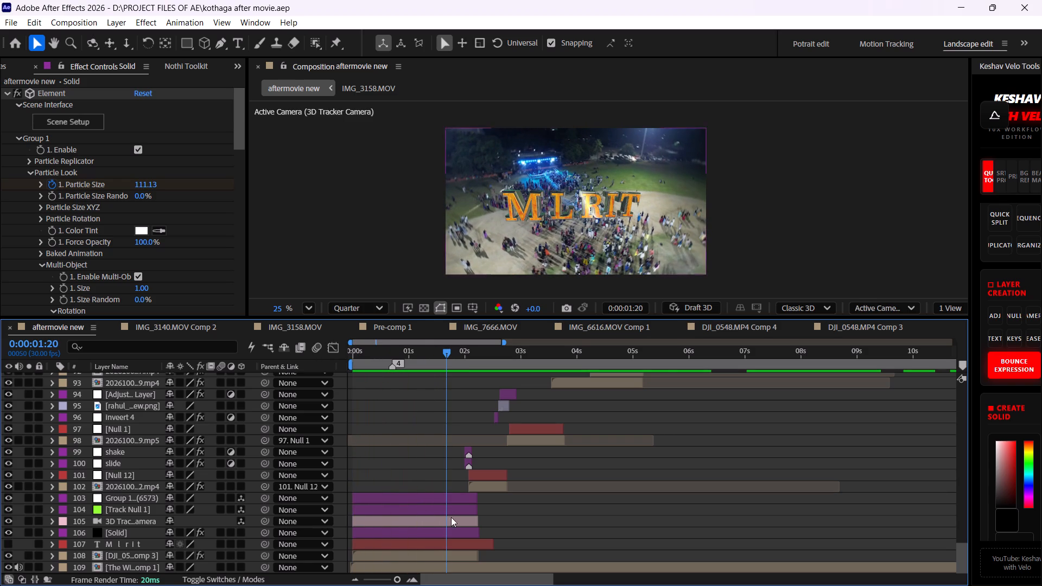
Show the Solid layer's keyframes and move the starting Element keyframes back to the composition's start, keeping the end keyframes in place, and preview.
click(425, 525)
click(431, 528)
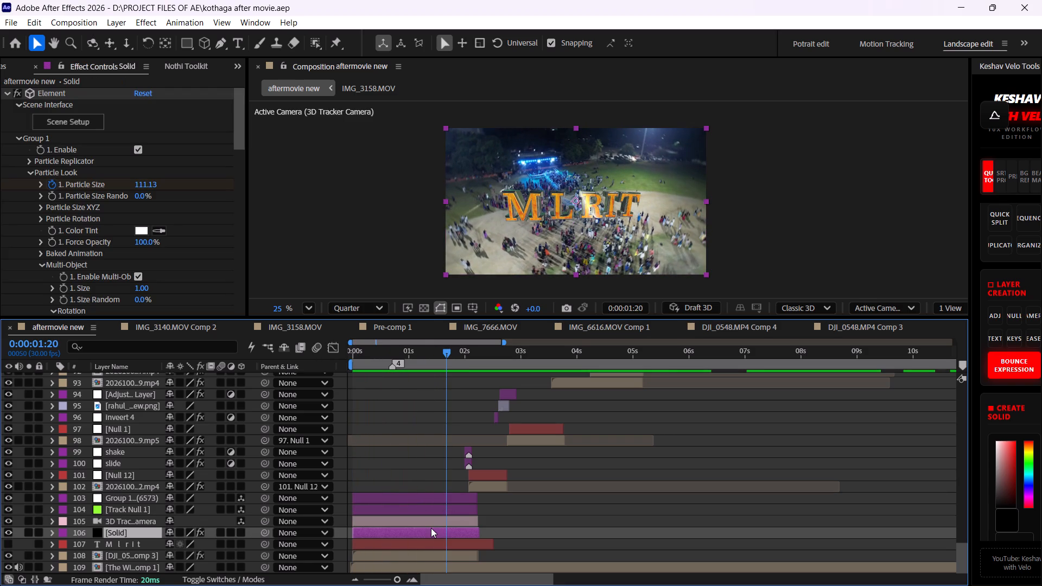
key(u)
scroll(433, 539, down, 1)
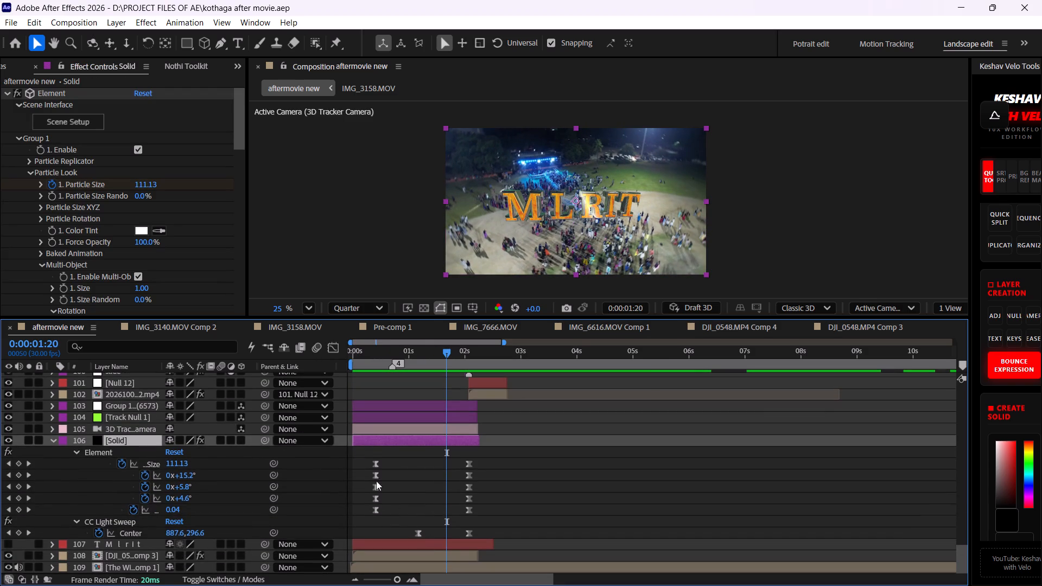
drag(358, 453, 503, 523)
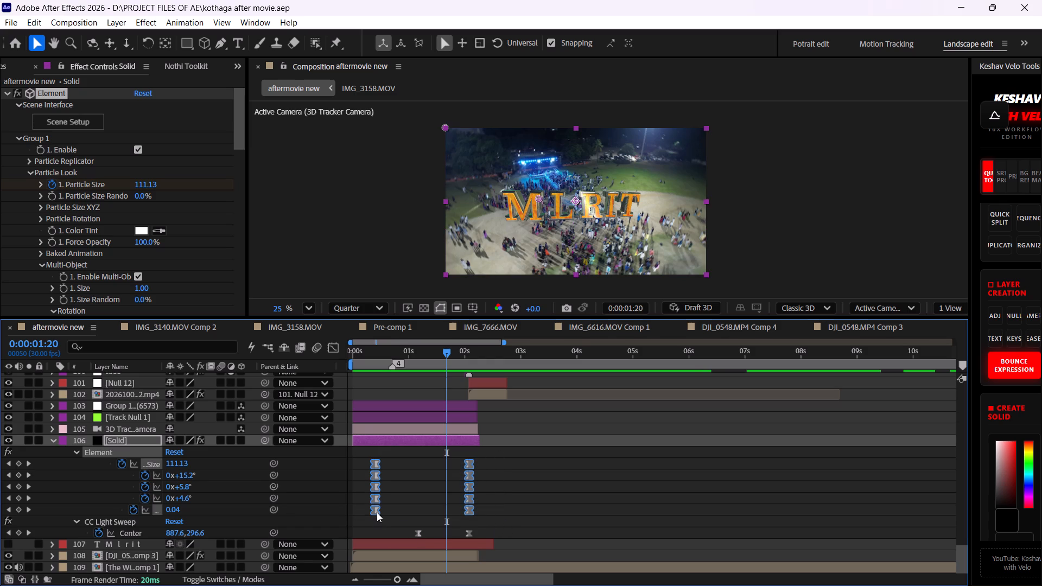
alt+drag(377, 512, 356, 509)
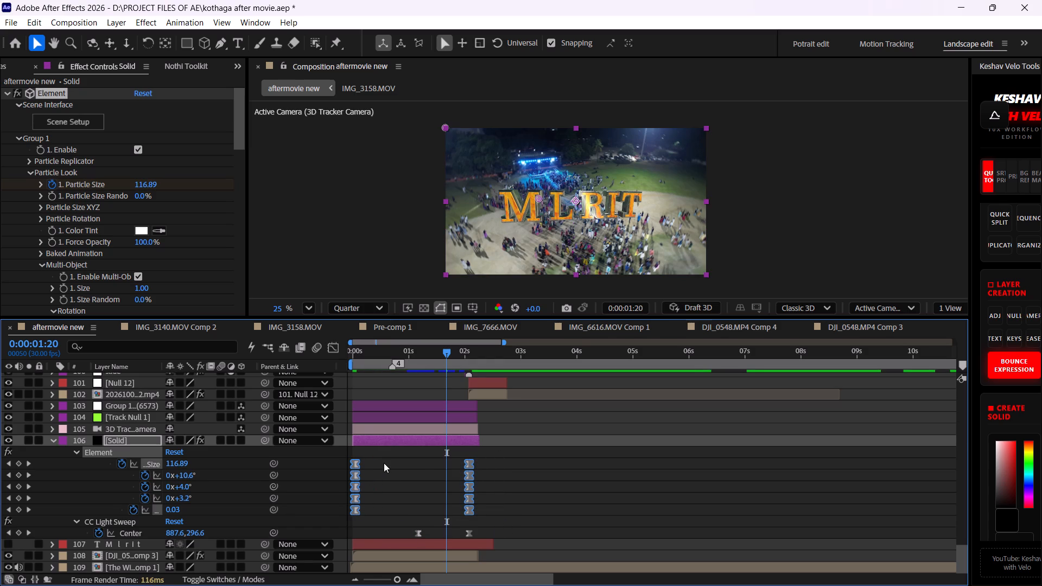
click(384, 463)
drag(452, 349, 328, 378)
key(space)
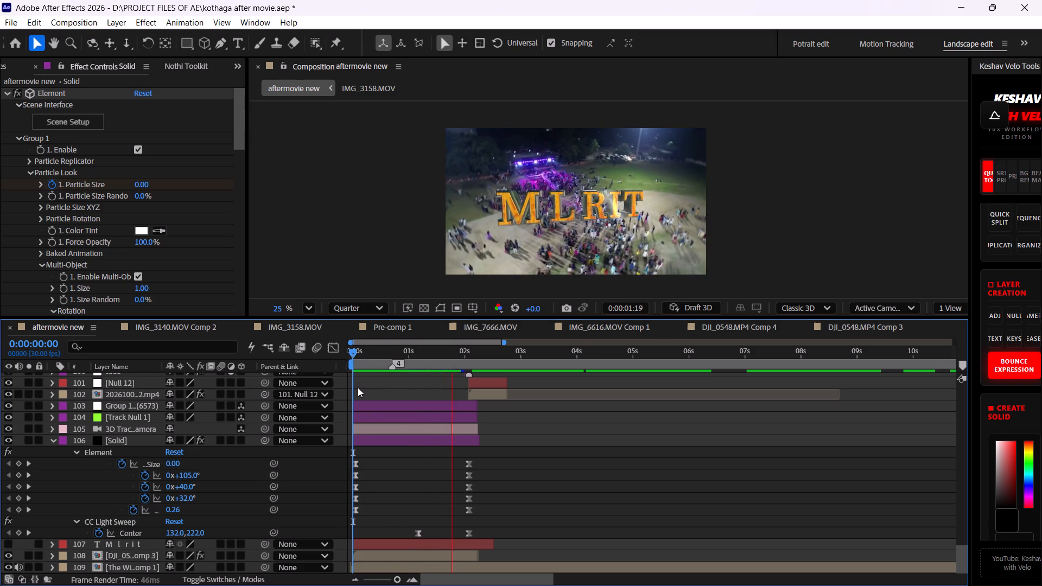
key(space)
key(space)
key(space)
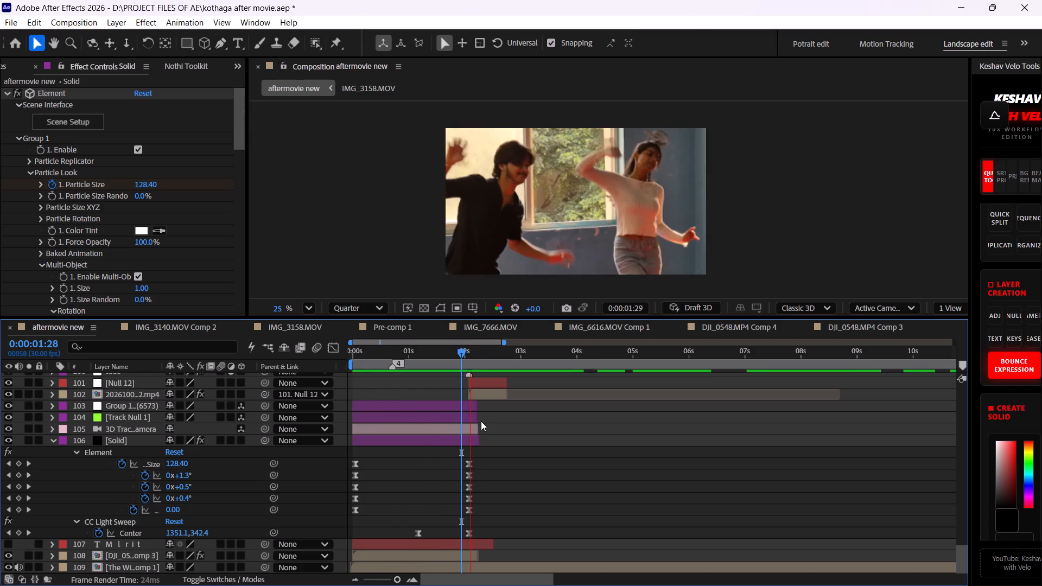
Move the Solid layer's ending Particle Size keyframe earlier, to about 1.3 seconds, previewing the title's growth.
drag(471, 359, 455, 362)
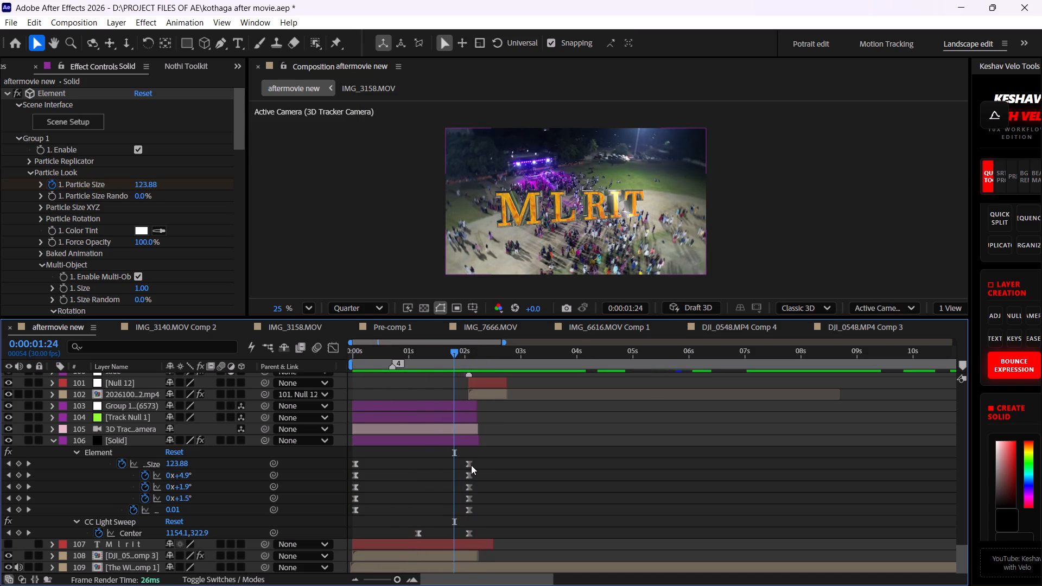
click(471, 464)
alt+drag(471, 464, 444, 462)
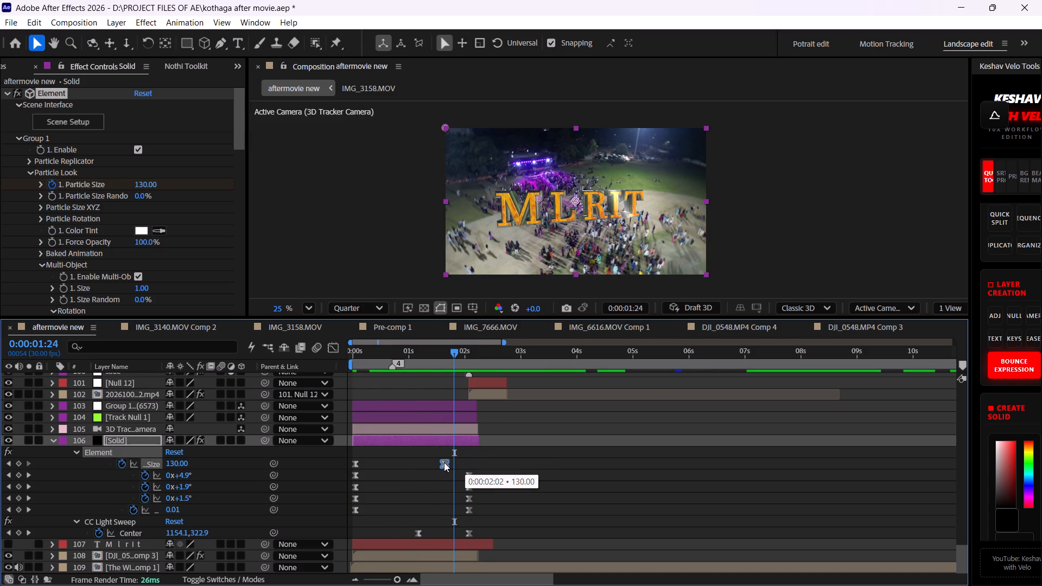
alt+drag(444, 462, 442, 463)
drag(458, 354, 223, 373)
key(space)
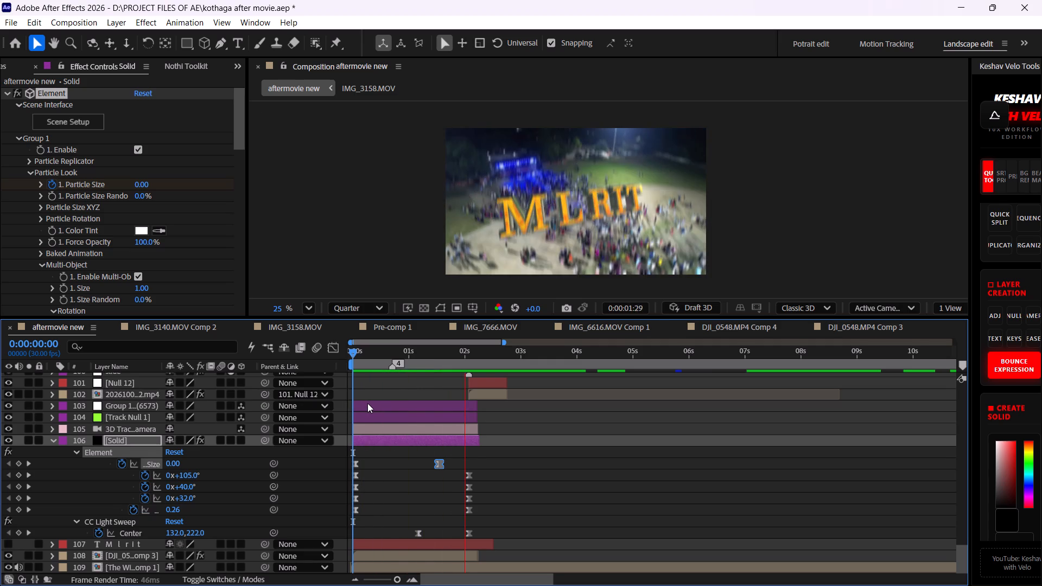
key(space)
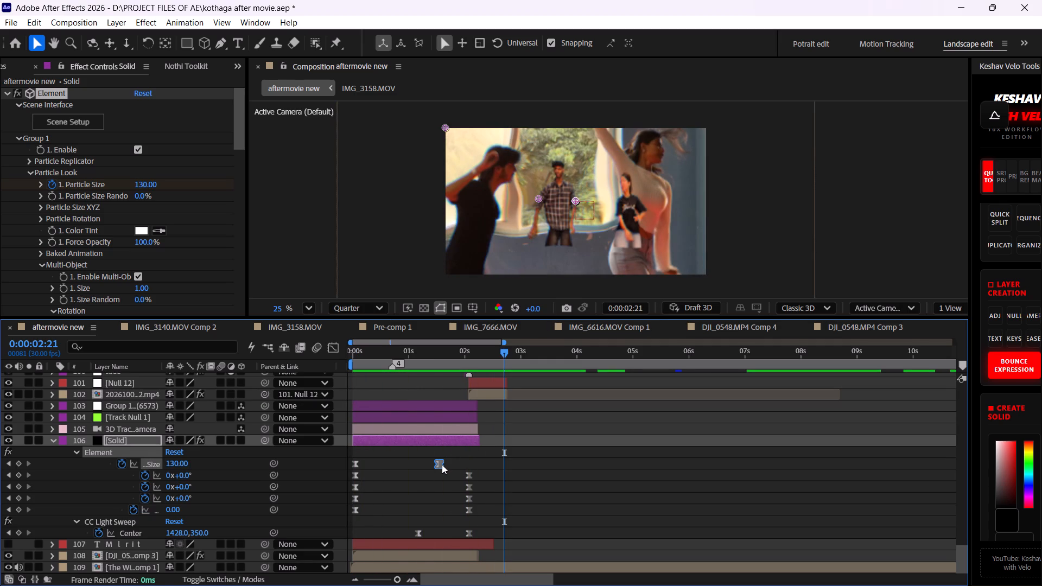
alt+drag(439, 464, 425, 464)
drag(495, 358, 406, 360)
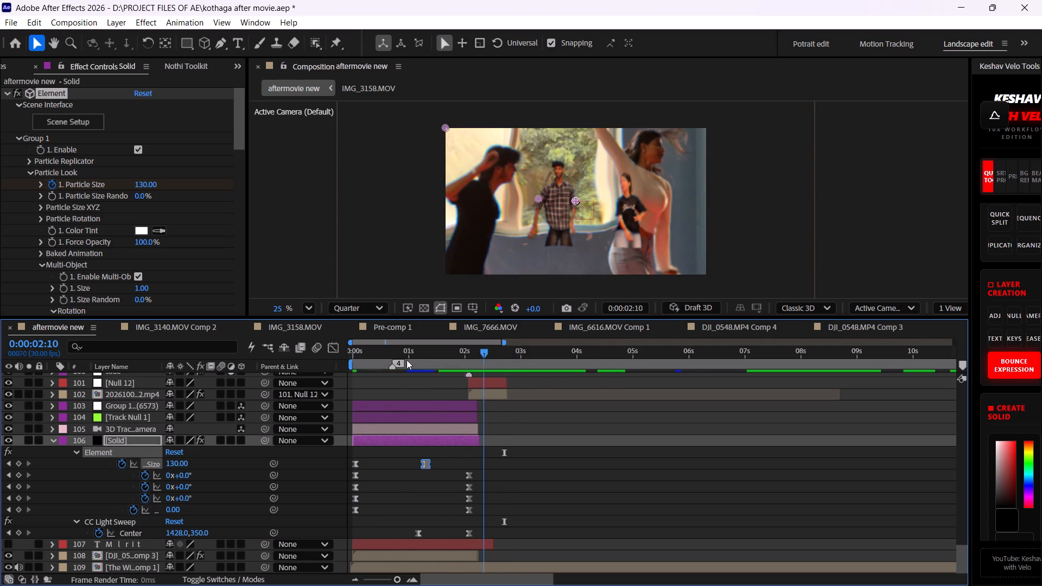
drag(406, 360, 280, 365)
click(613, 504)
key(space)
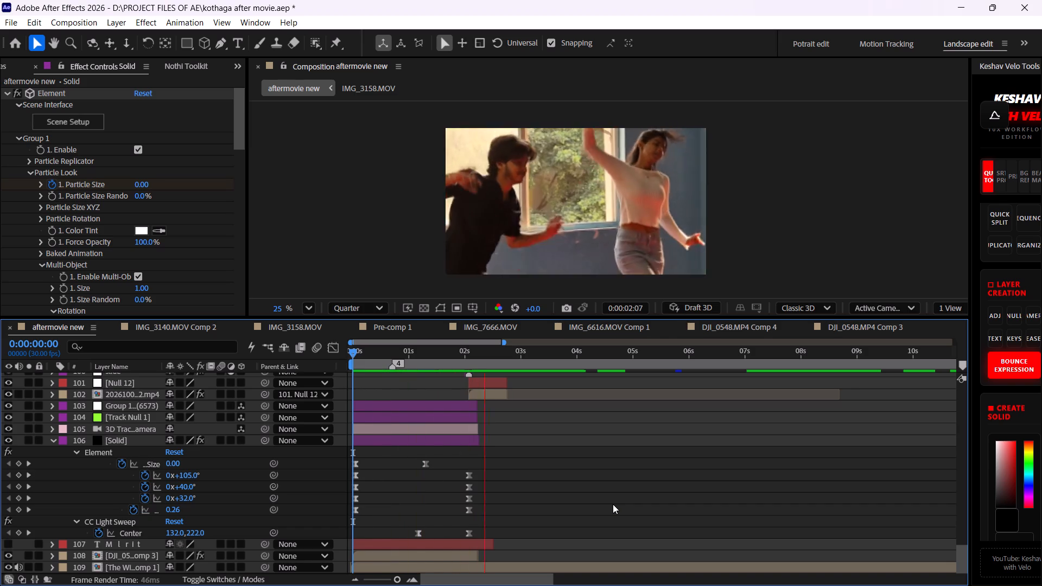
Replay and scrub the opening from the first frame to check the retimed MLRIT title and its transition into the dance clips.
drag(353, 350, 333, 351)
key(space)
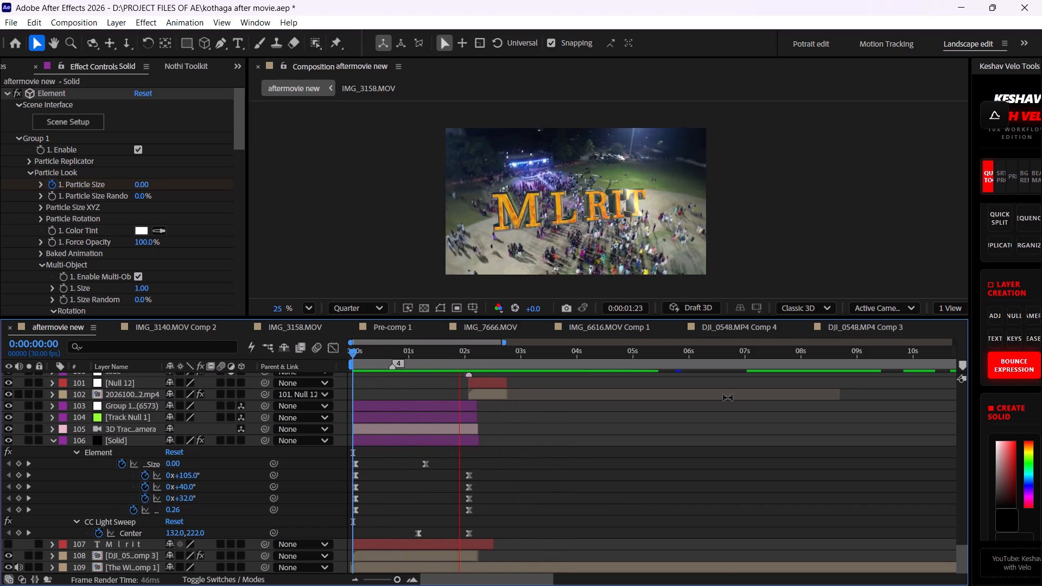
key(space)
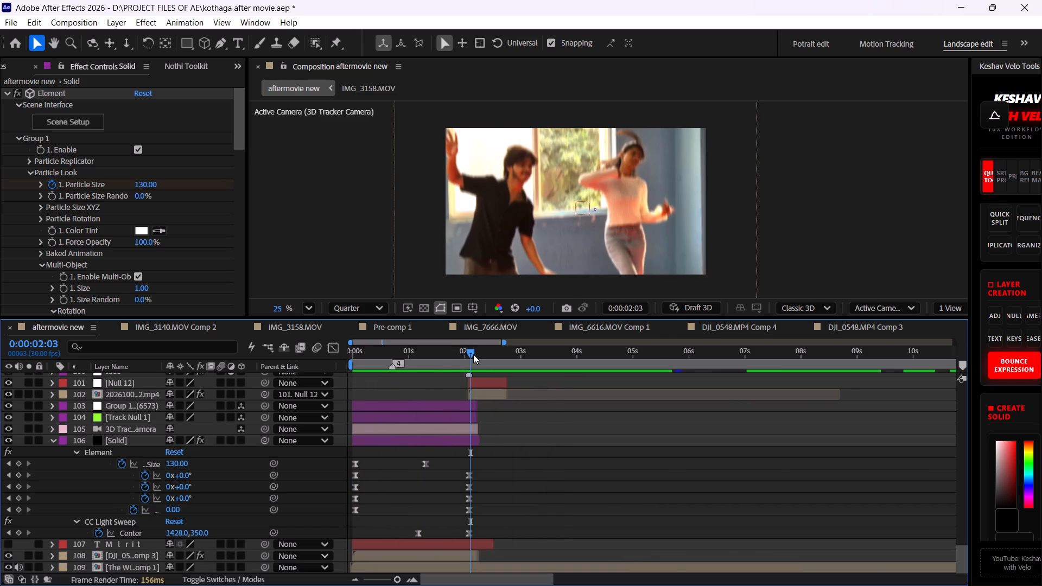
drag(472, 354, 277, 357)
key(space)
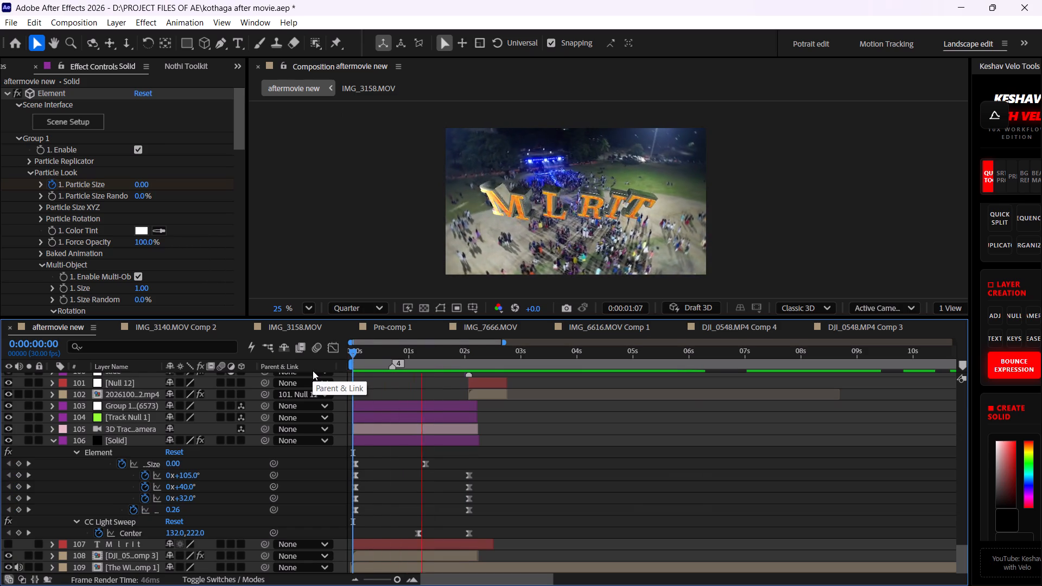
key(space)
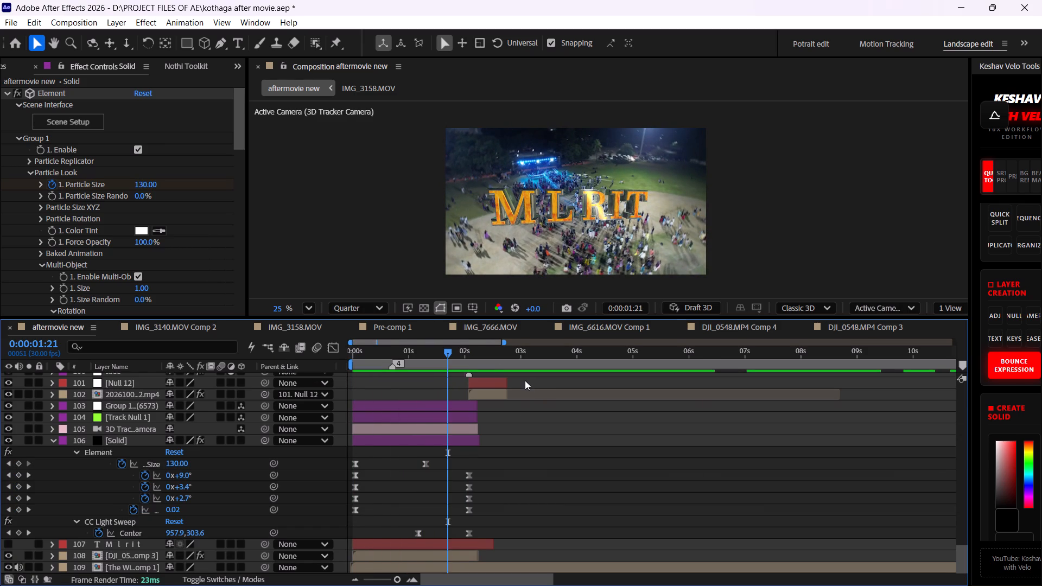
drag(449, 354, 383, 349)
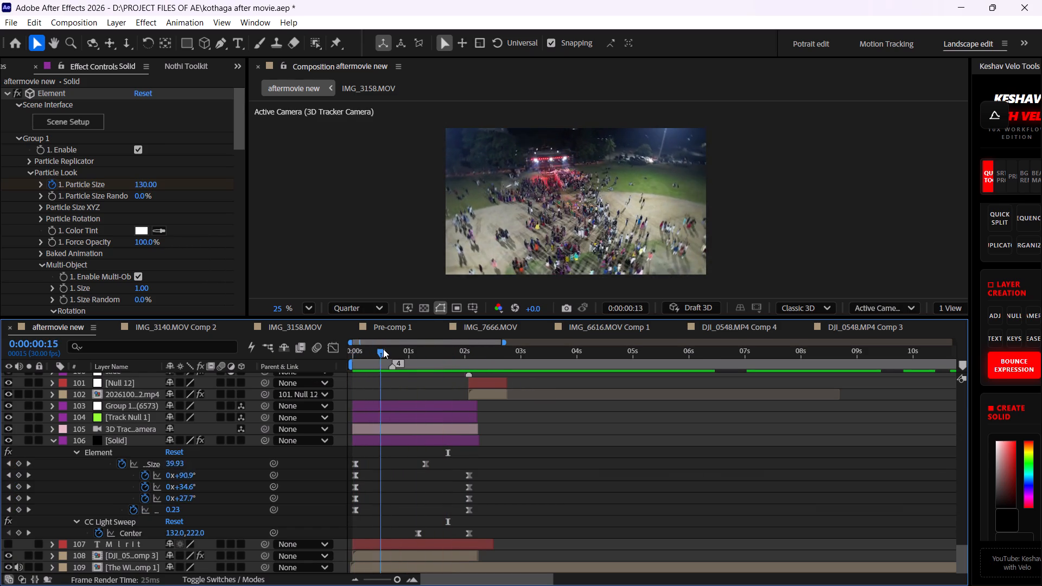
drag(383, 349, 292, 351)
key(space)
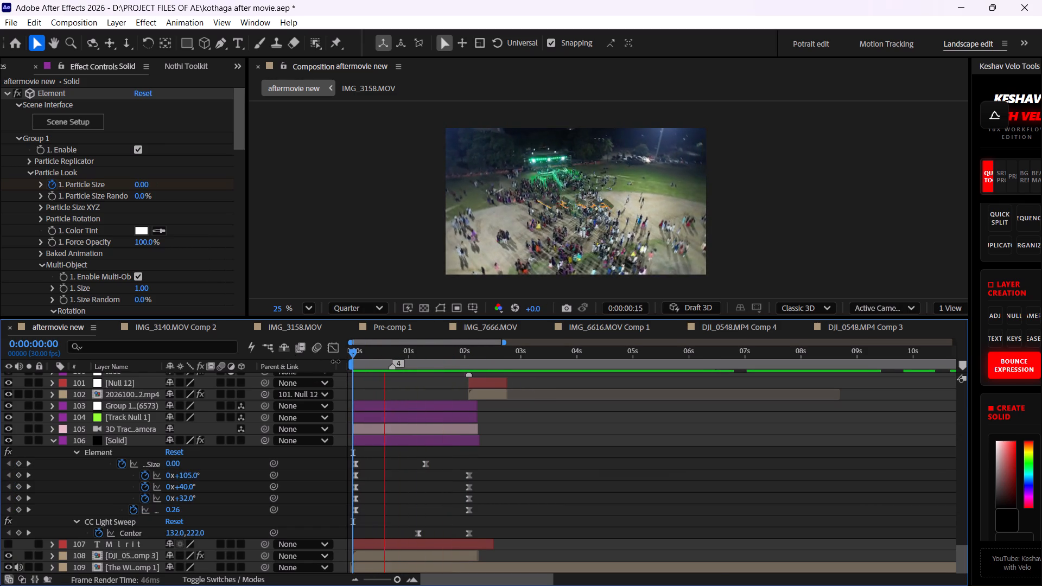
key(space)
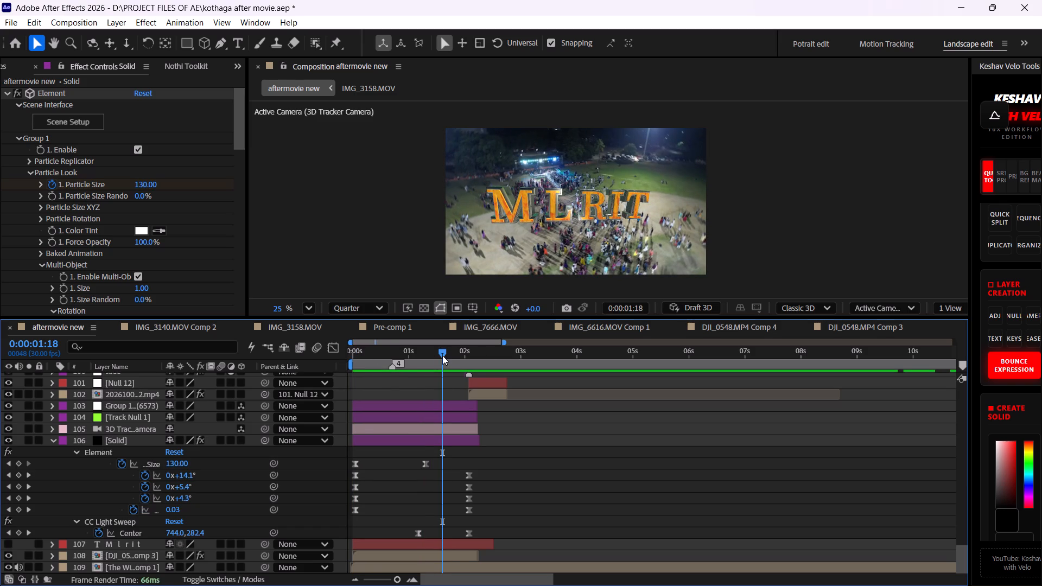
drag(442, 355, 403, 366)
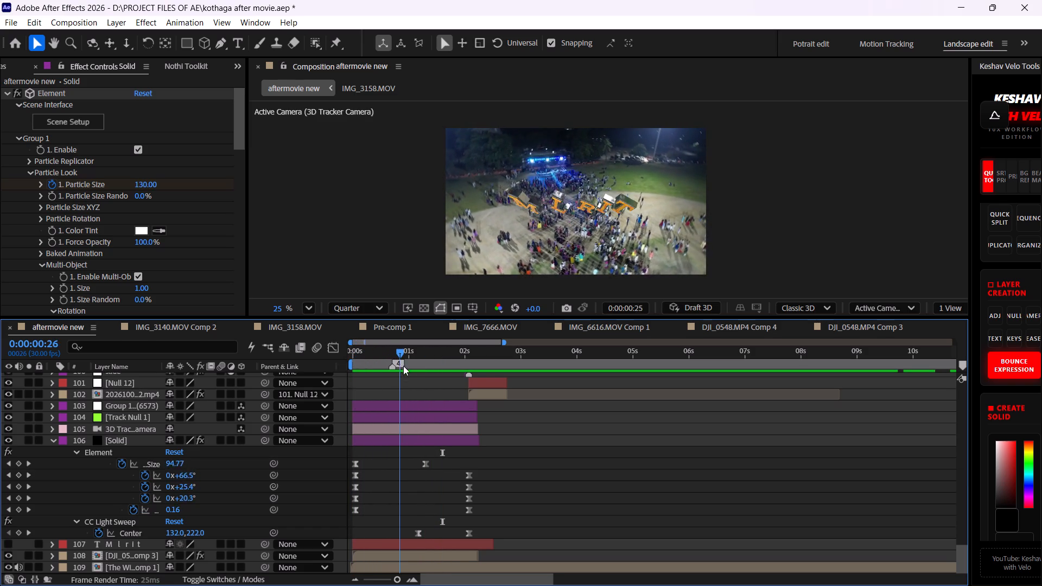
drag(403, 366, 372, 373)
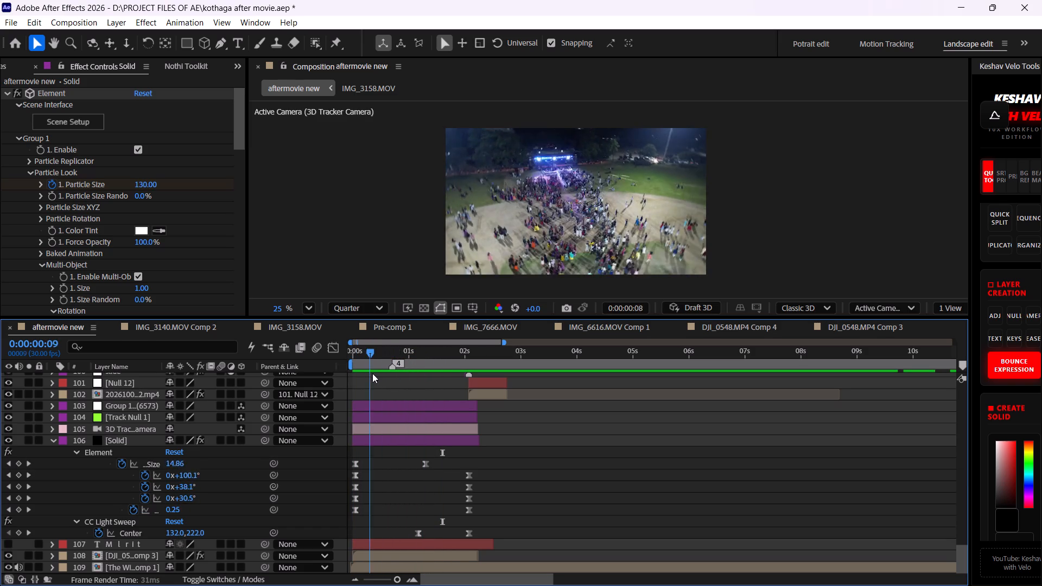
drag(372, 373, 297, 368)
key(space)
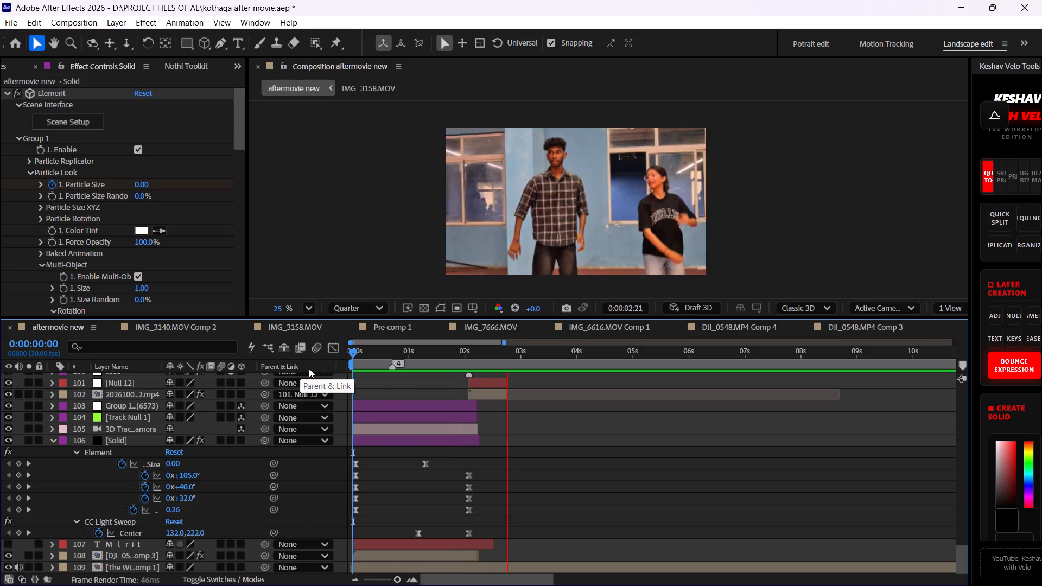
key(space)
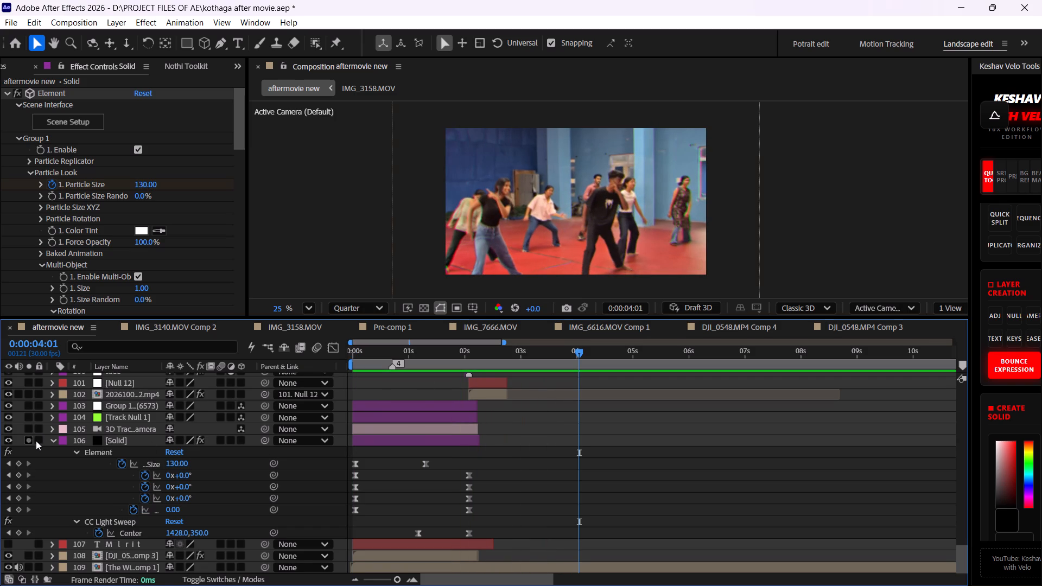
Collapse the Solid layer's properties and play the aftermovie from the start, with nearly the whole timeline in view.
click(53, 439)
drag(569, 356, 87, 362)
key(space)
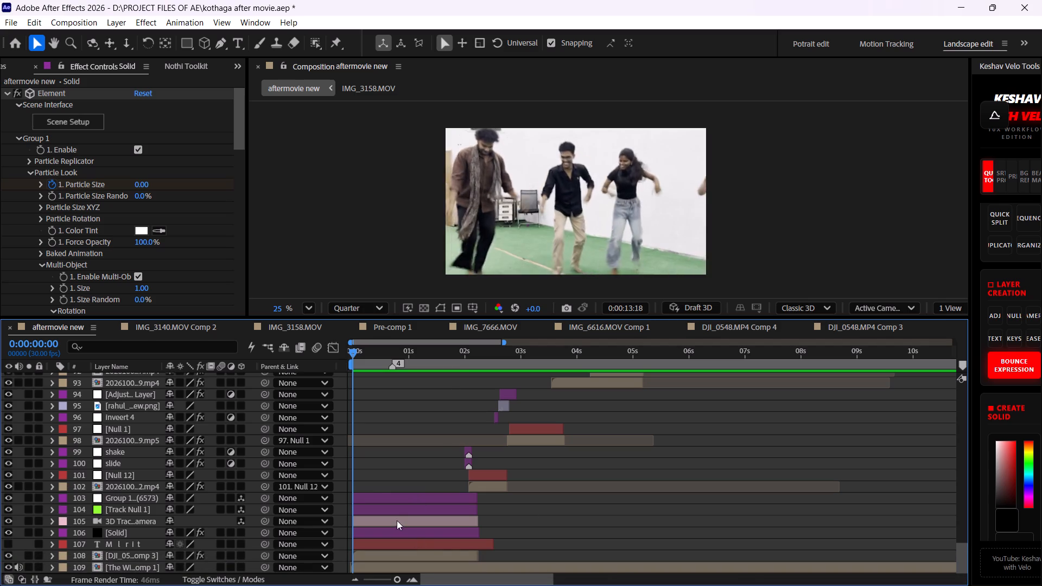
drag(398, 577, 394, 579)
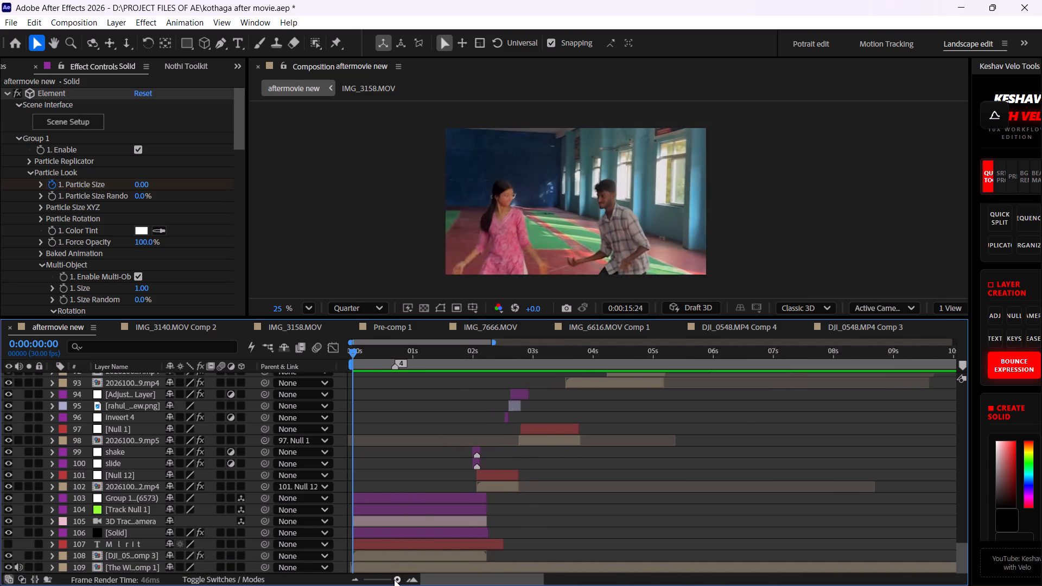
drag(394, 579, 367, 574)
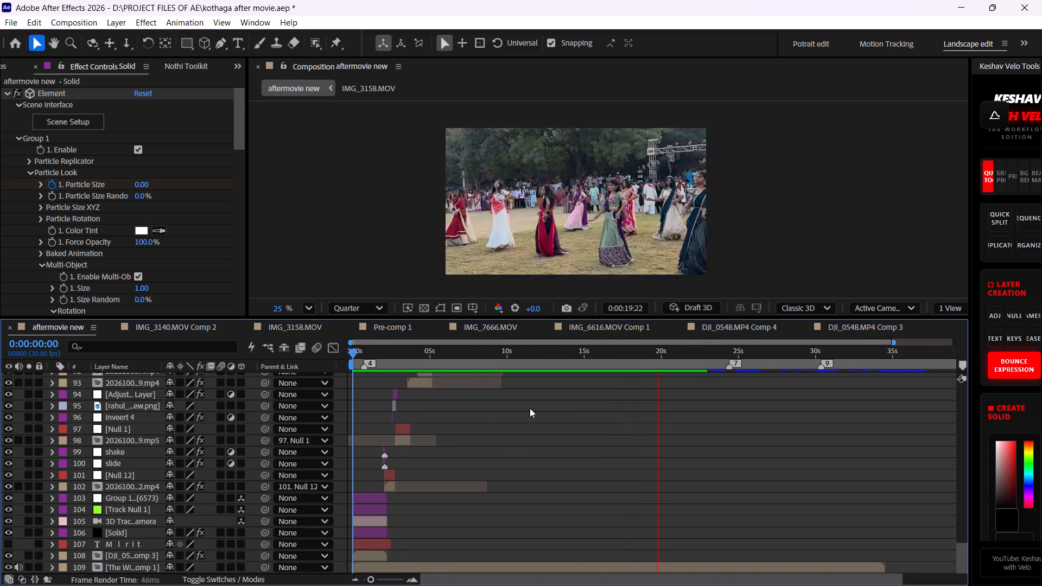
key(space)
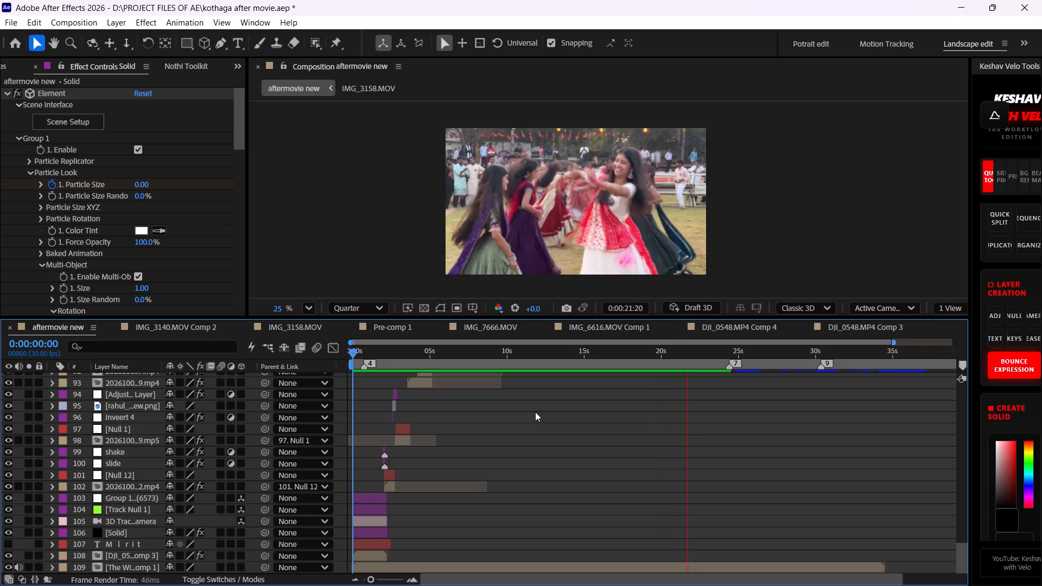
Review the aftermovie's later dance clips while browsing the layer stack, and replay the opening from the first frame.
key(space)
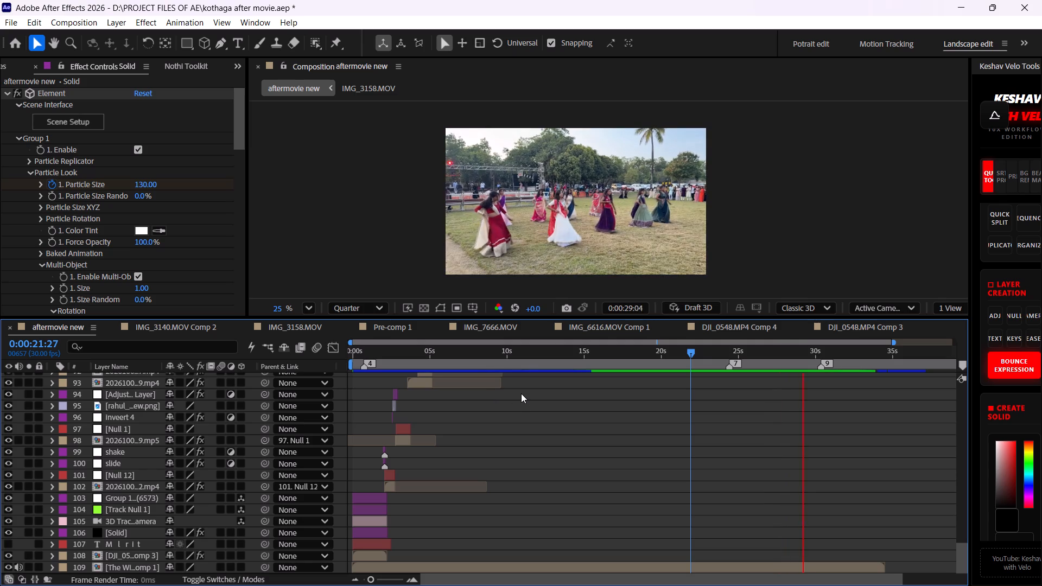
scroll(600, 431, up, 2)
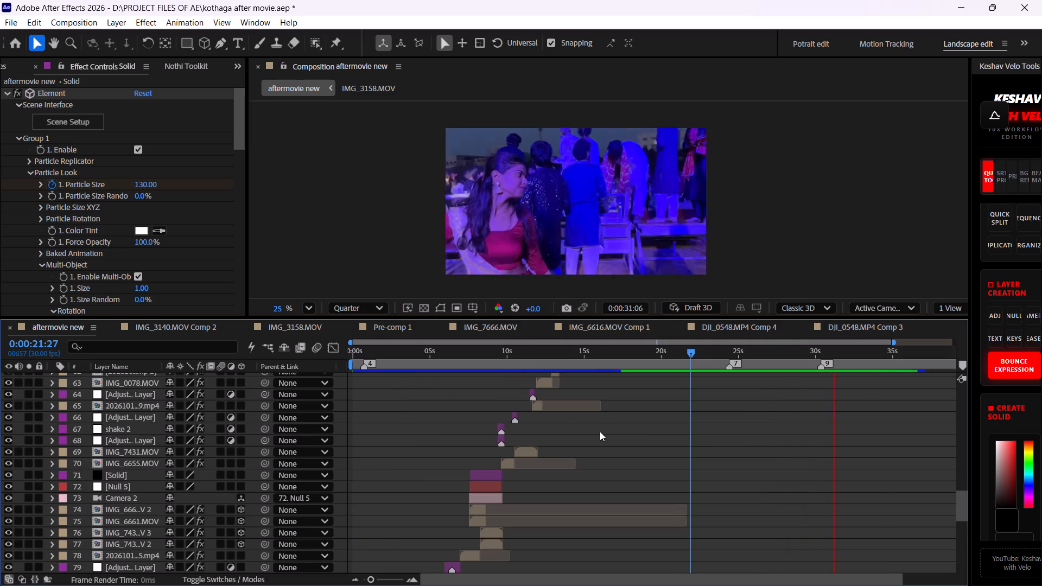
scroll(600, 431, up, 7)
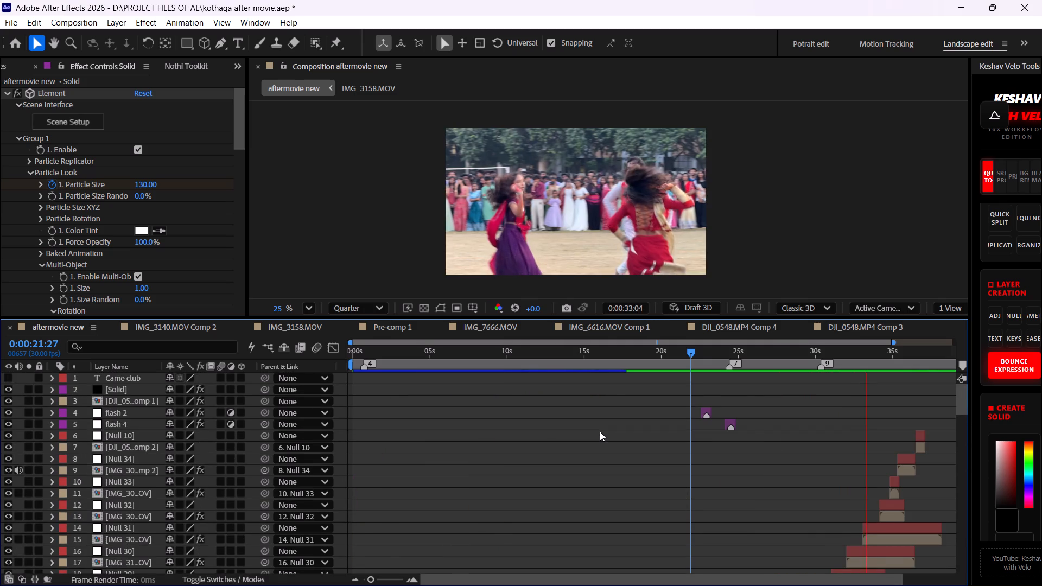
scroll(600, 431, down, 9)
drag(689, 350, 263, 390)
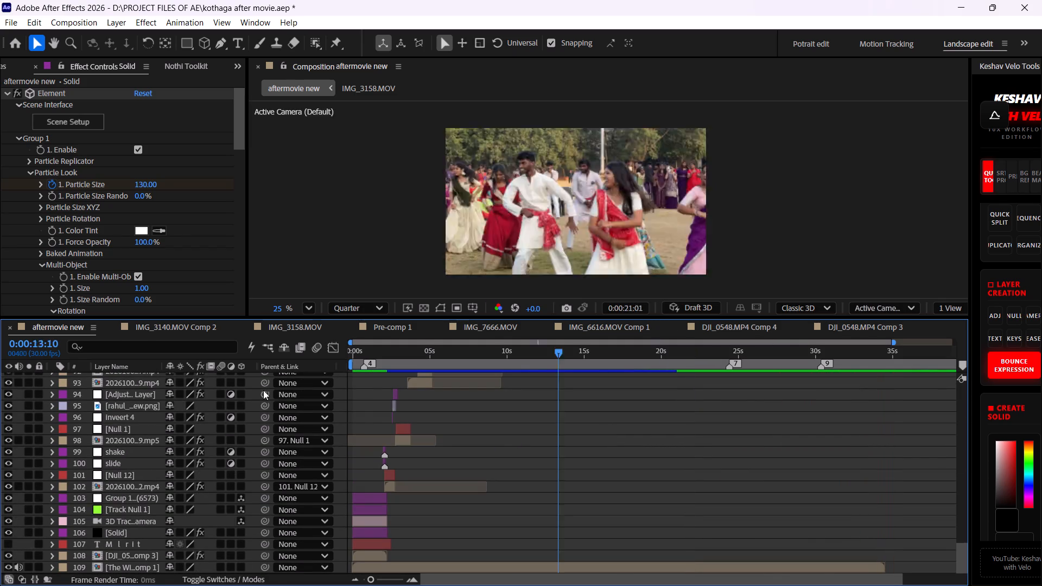
drag(263, 390, 111, 408)
key(space)
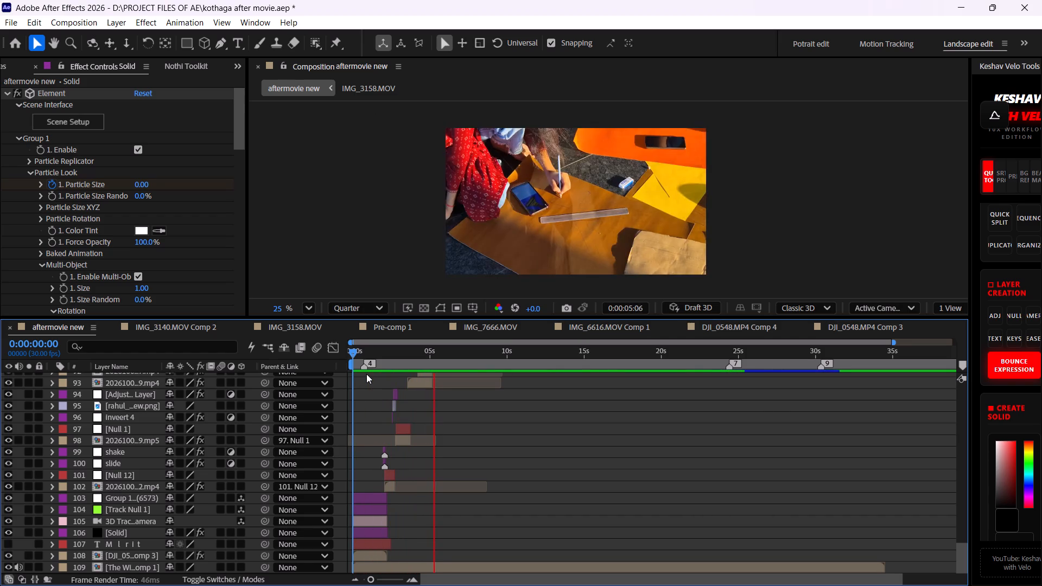
key(space)
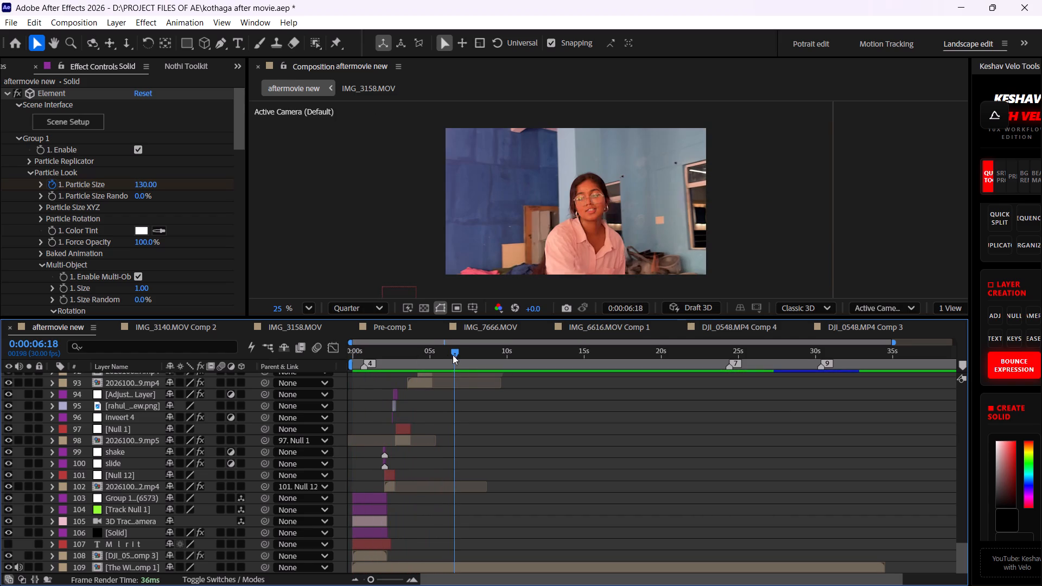
Apply the Wiggle - position preset to the Solid layer holding the MLRIT title, with the current time at the composition's start.
drag(450, 355, 270, 356)
double_click(407, 576)
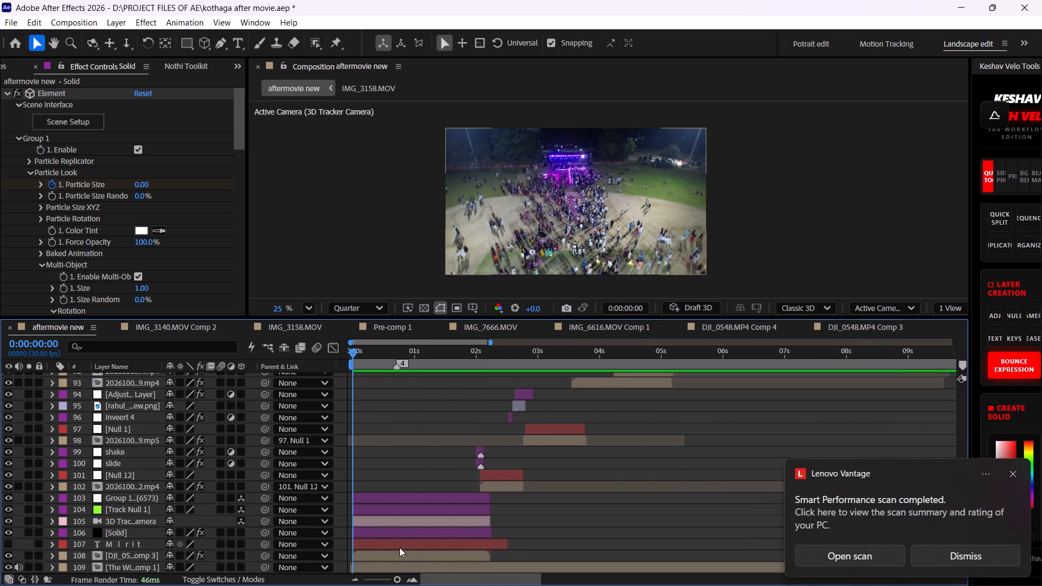
click(392, 532)
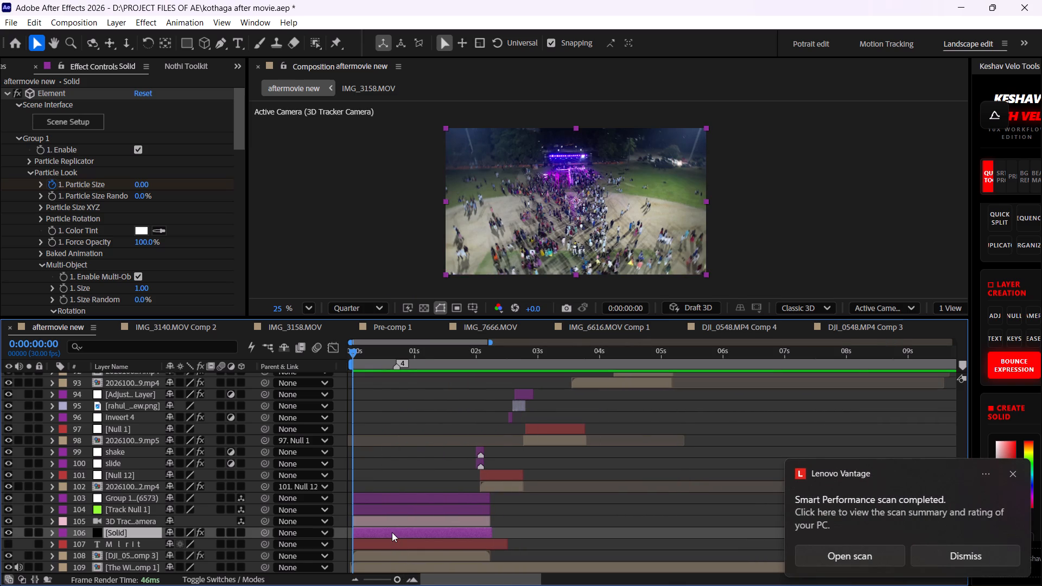
key(ctrl+space)
key(ctrl+space)
key(ctrl+space)
key(ctrl+space)
key(ctrl+space)
key(ctrl+space)
text(wig)
text(gle)
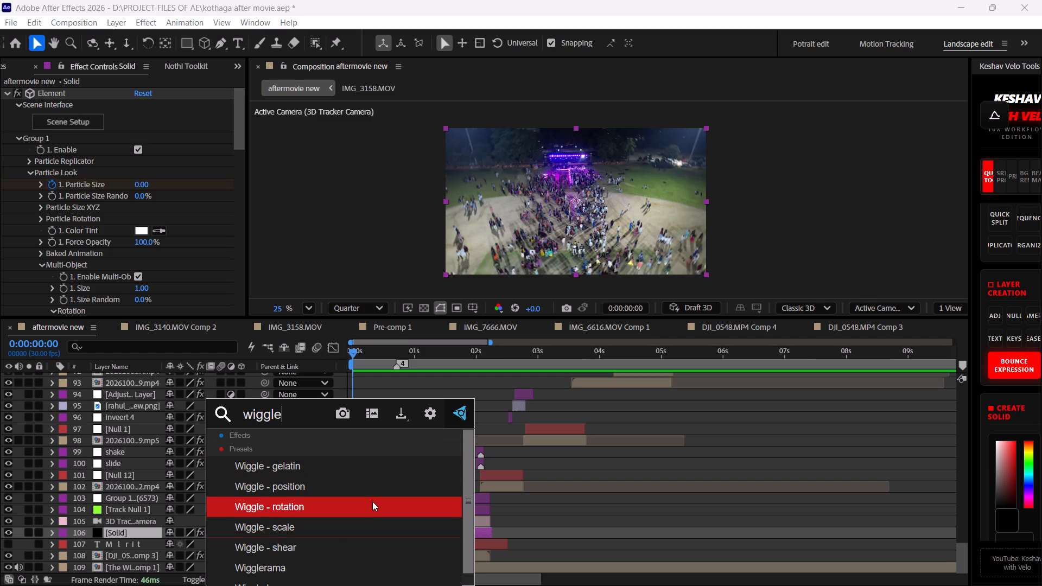
click(319, 491)
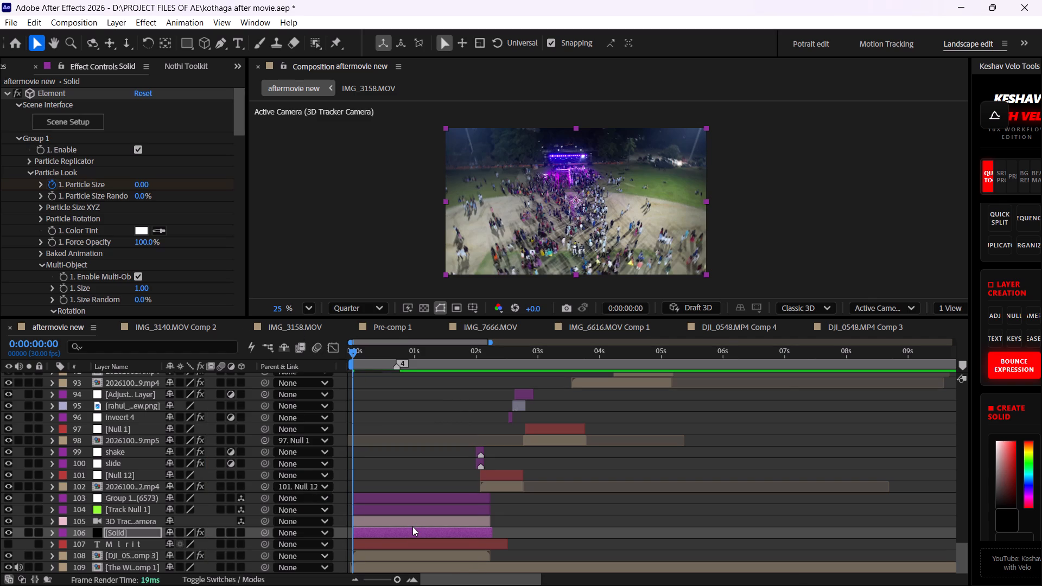
scroll(411, 511, down, 1)
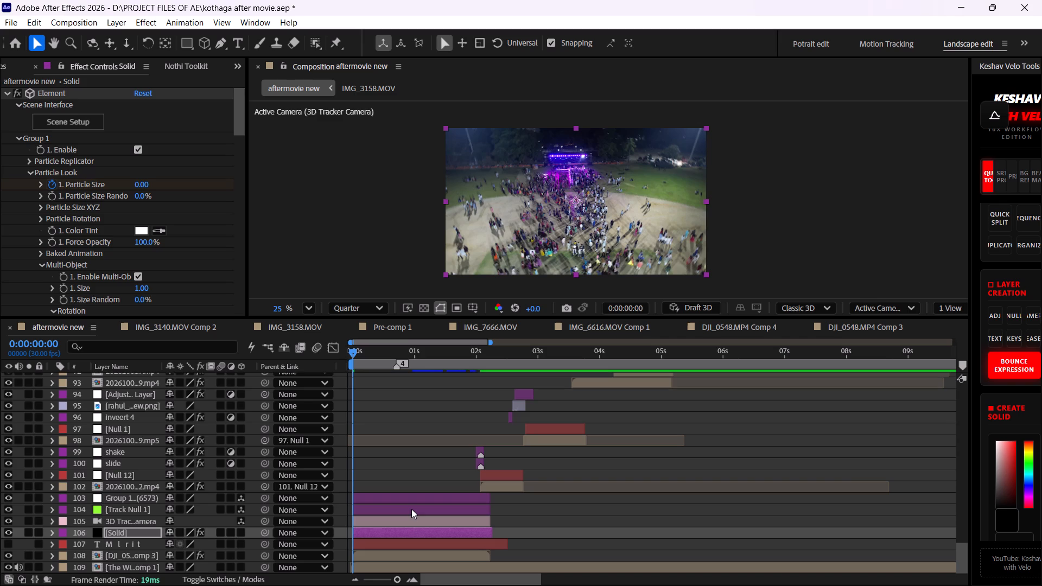
Collapse the Solid layer's Element and CC Light Sweep effects to expose the Wiggle - position settings.
click(4, 92)
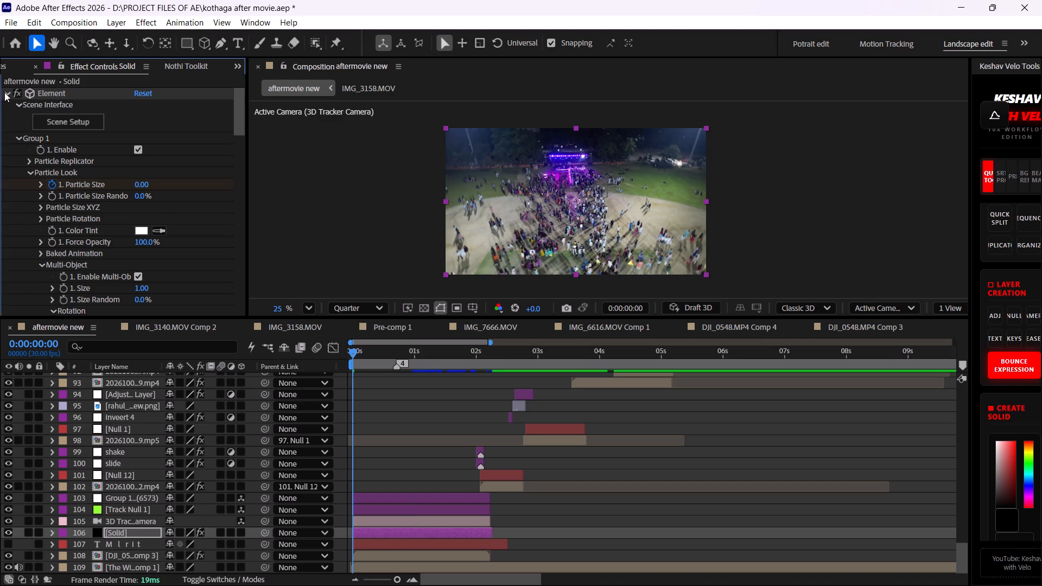
click(3, 104)
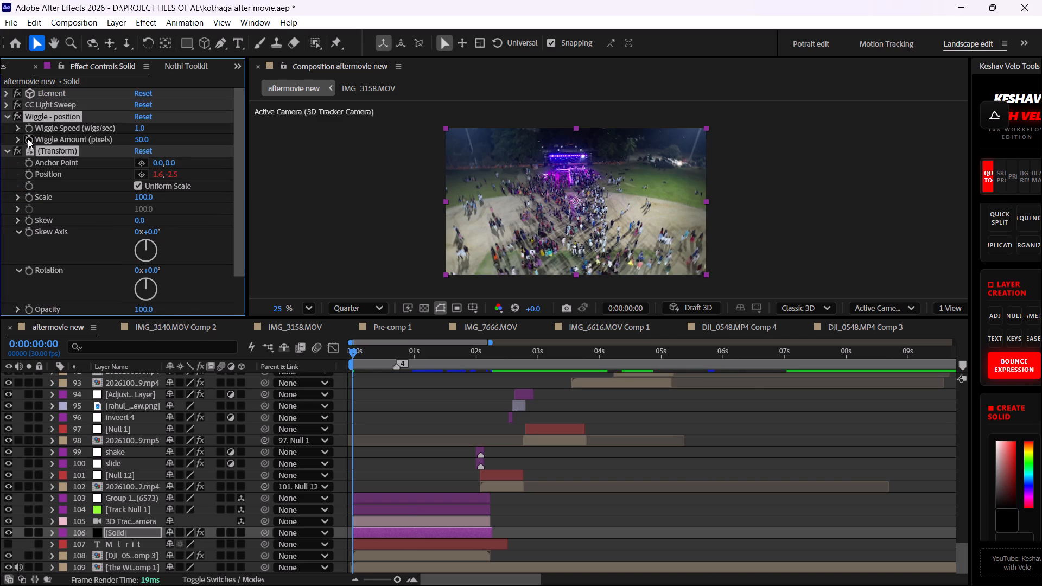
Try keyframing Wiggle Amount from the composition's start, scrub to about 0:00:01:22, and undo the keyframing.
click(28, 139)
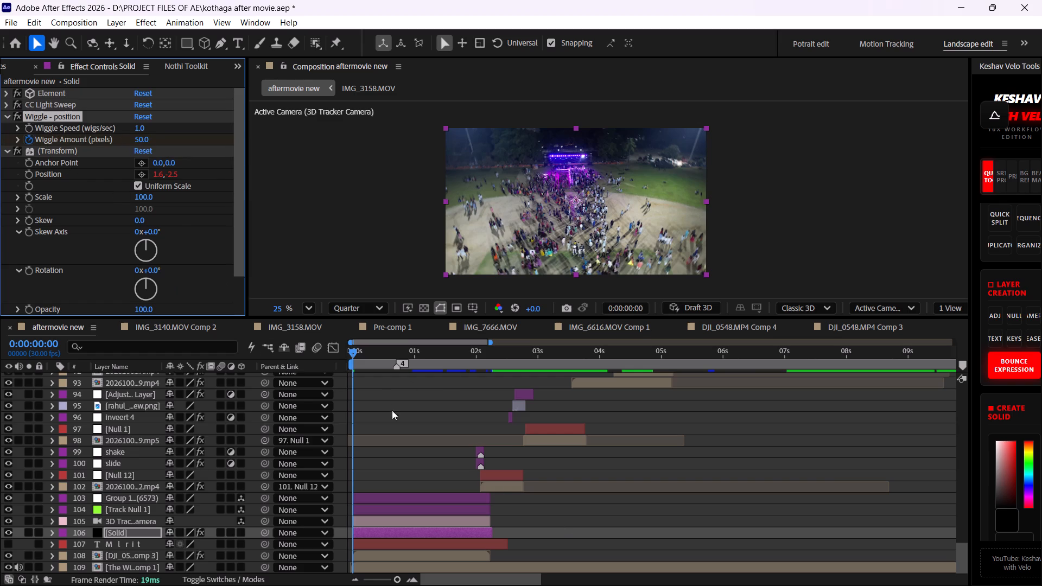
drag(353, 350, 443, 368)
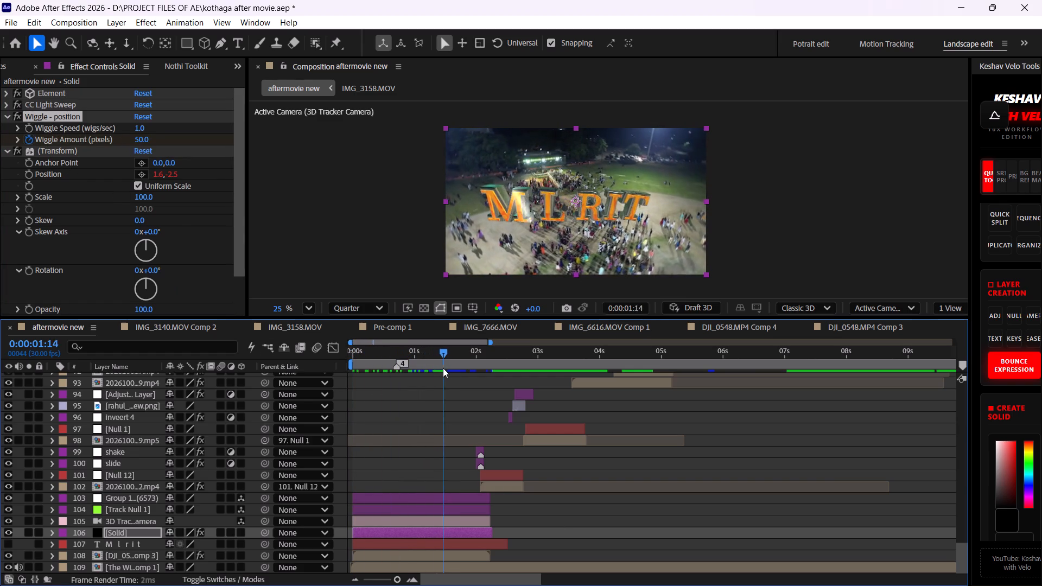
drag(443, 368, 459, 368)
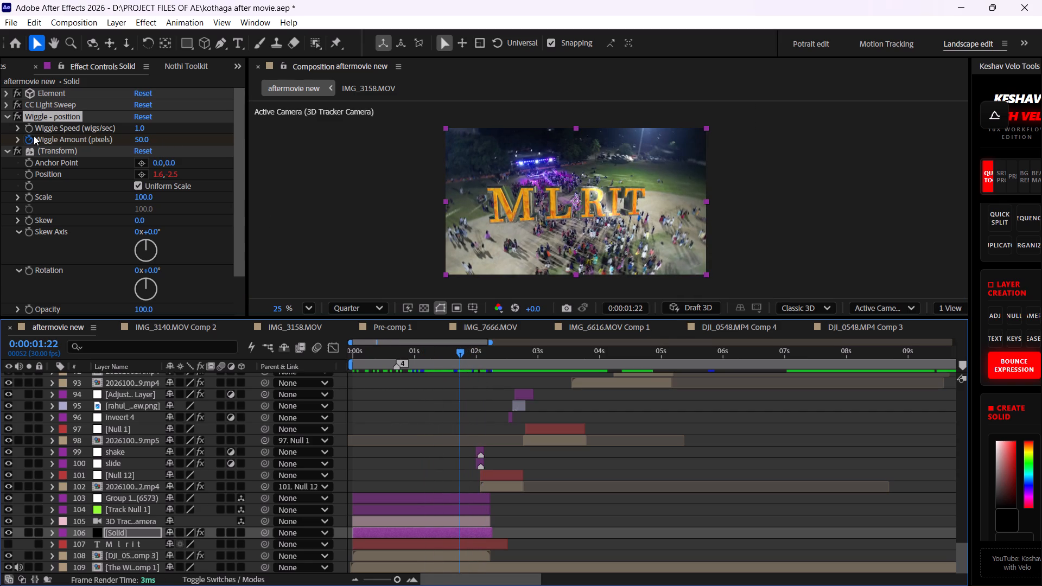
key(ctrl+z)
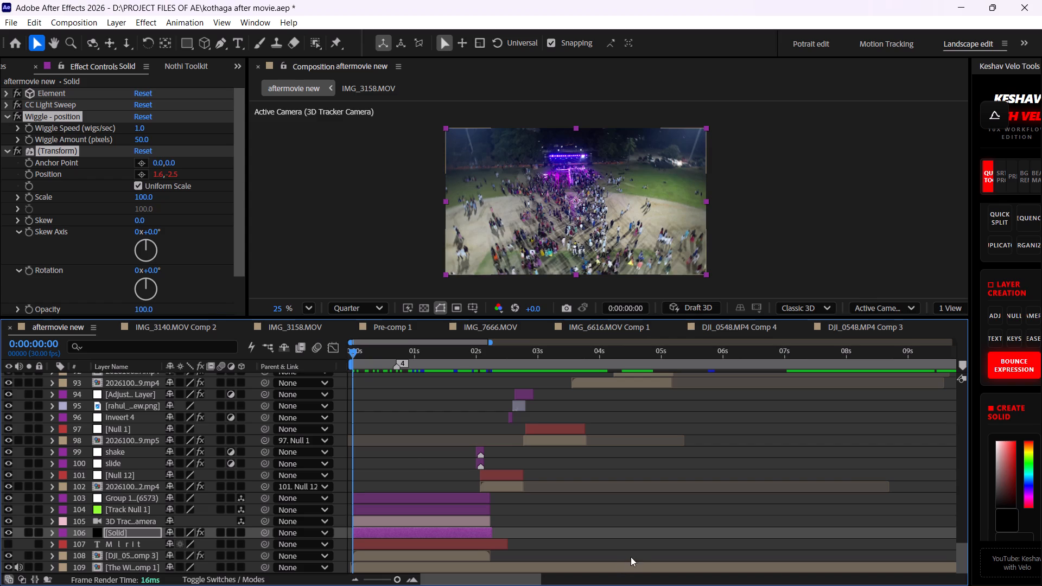
Start keyframing Wiggle Amount and Wiggle Speed at the first frame, and set Wiggle Speed to 5 at 0:00:01:25.
click(26, 137)
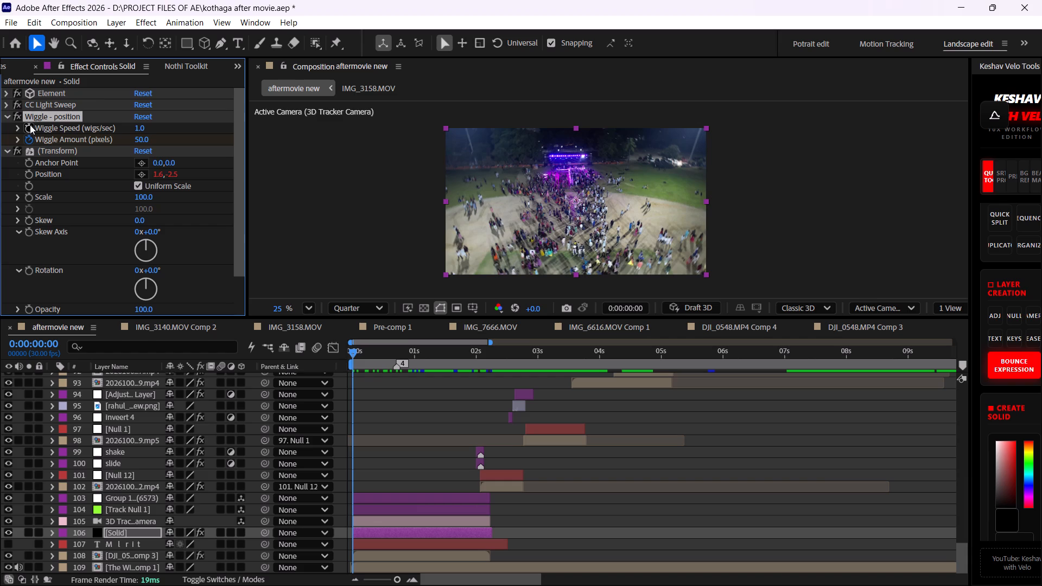
click(30, 125)
drag(356, 351, 473, 393)
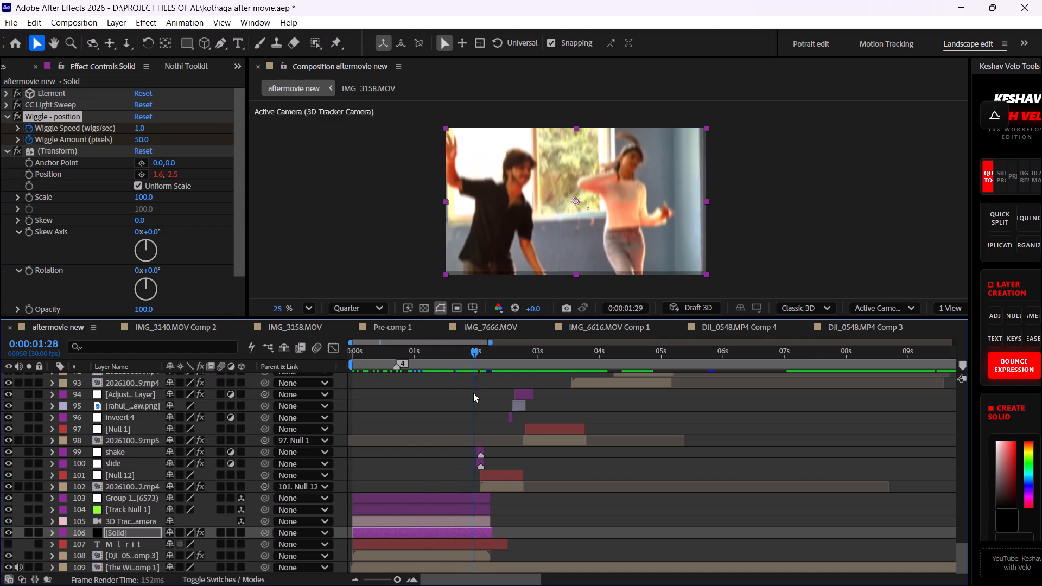
drag(473, 393, 470, 392)
click(141, 130)
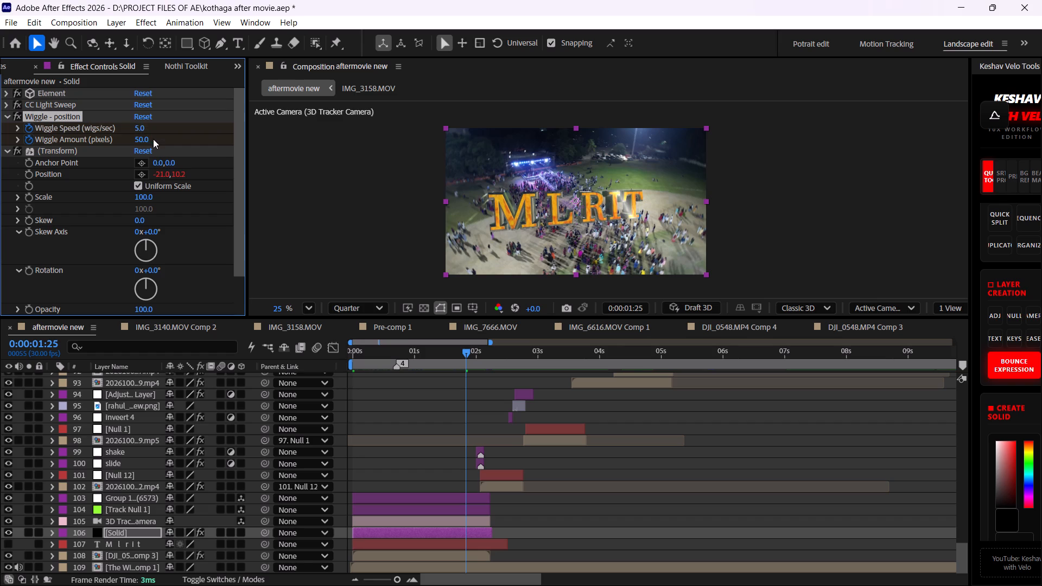
Preview the MLRIT title's wiggle from about 0:00:01:03 to the transition.
drag(462, 357, 417, 360)
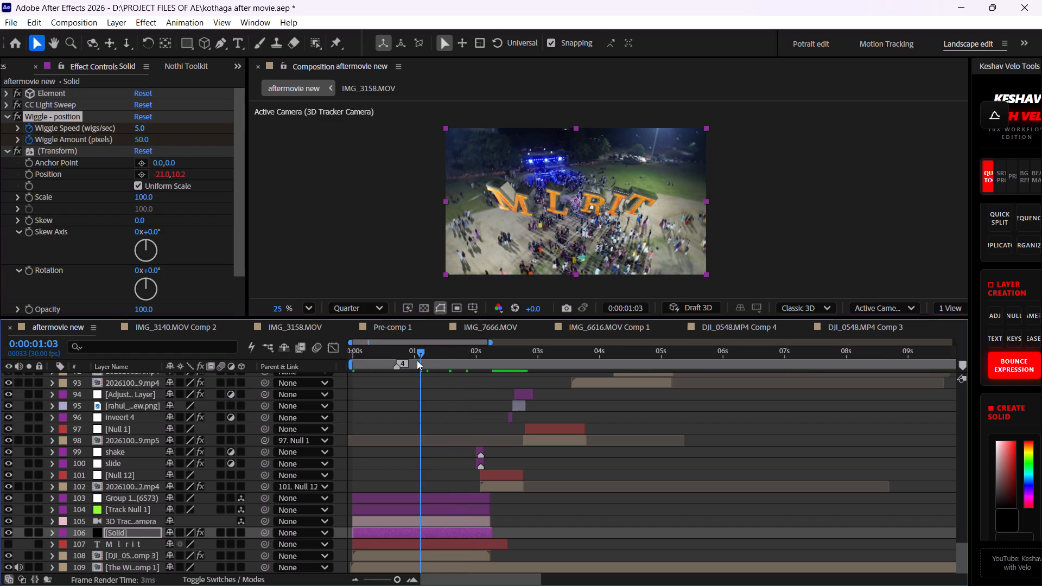
key(space)
key(space)
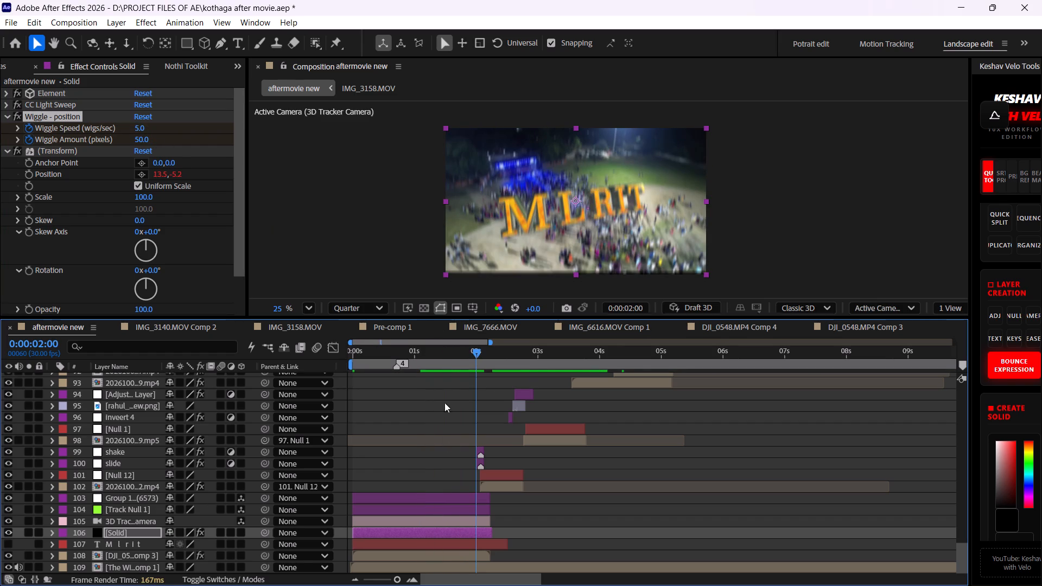
Reveal the Solid layer's keyframed properties and add a Wiggle Amount keyframe of 61 at 0:00:01:25.
double_click(416, 582)
key(u)
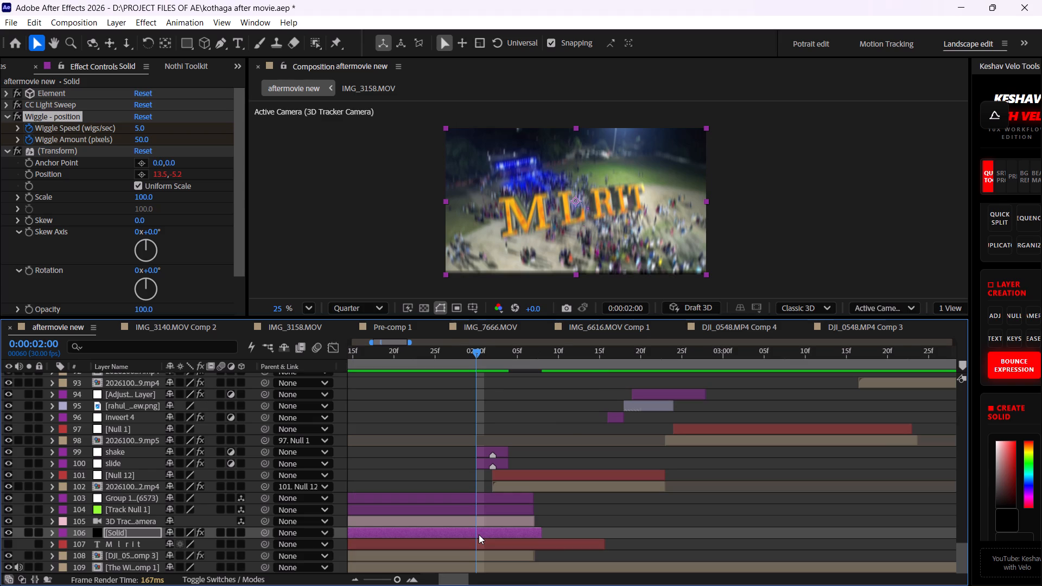
scroll(479, 533, down, 2)
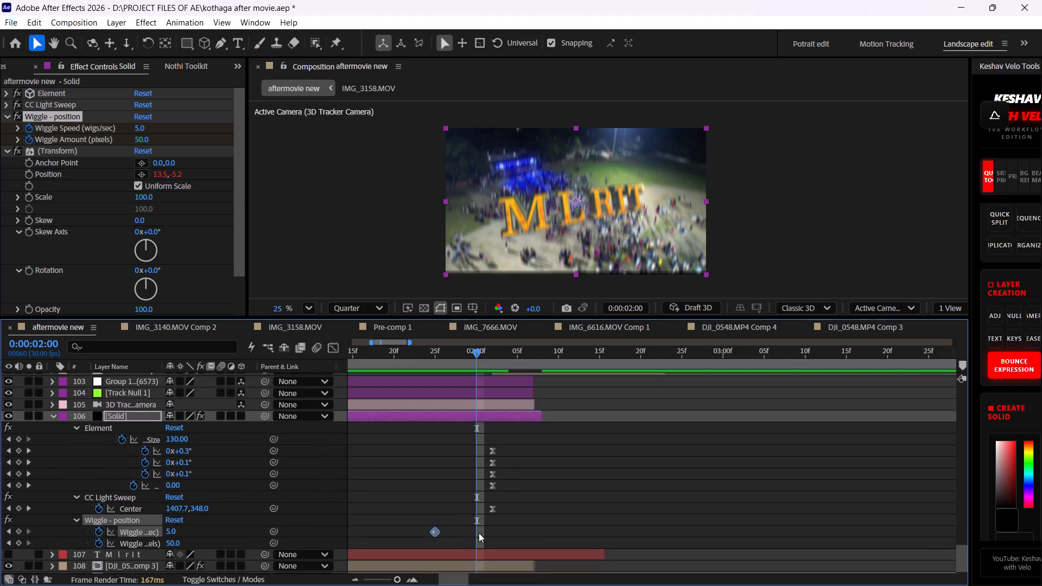
drag(475, 349, 404, 364)
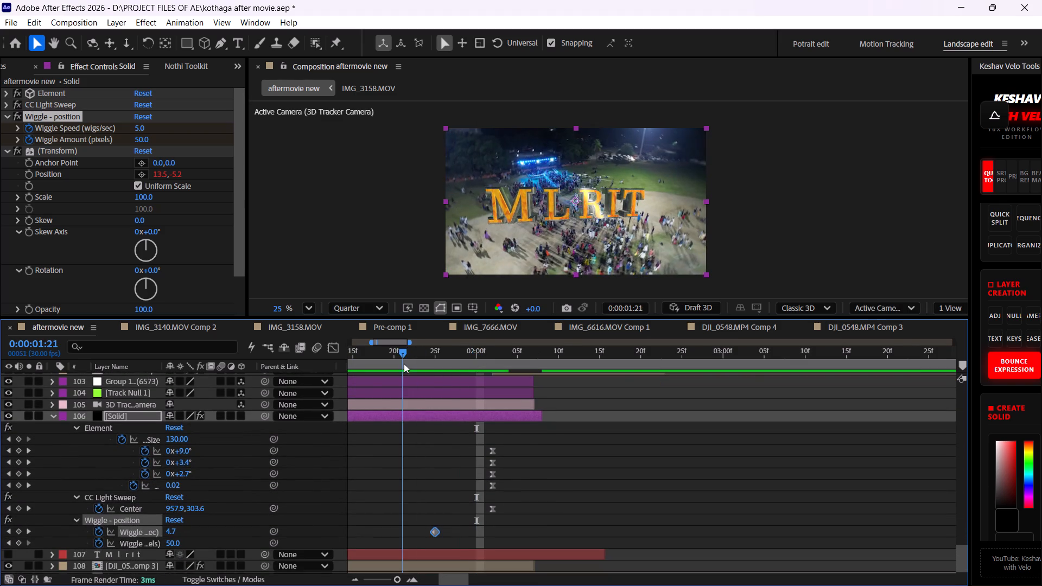
drag(404, 364, 518, 390)
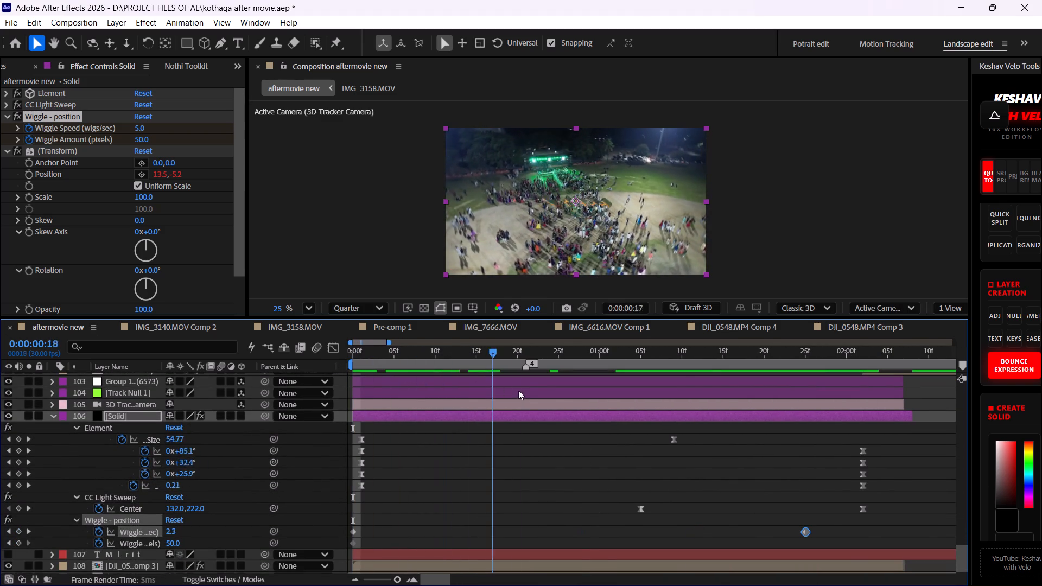
drag(518, 390, 708, 411)
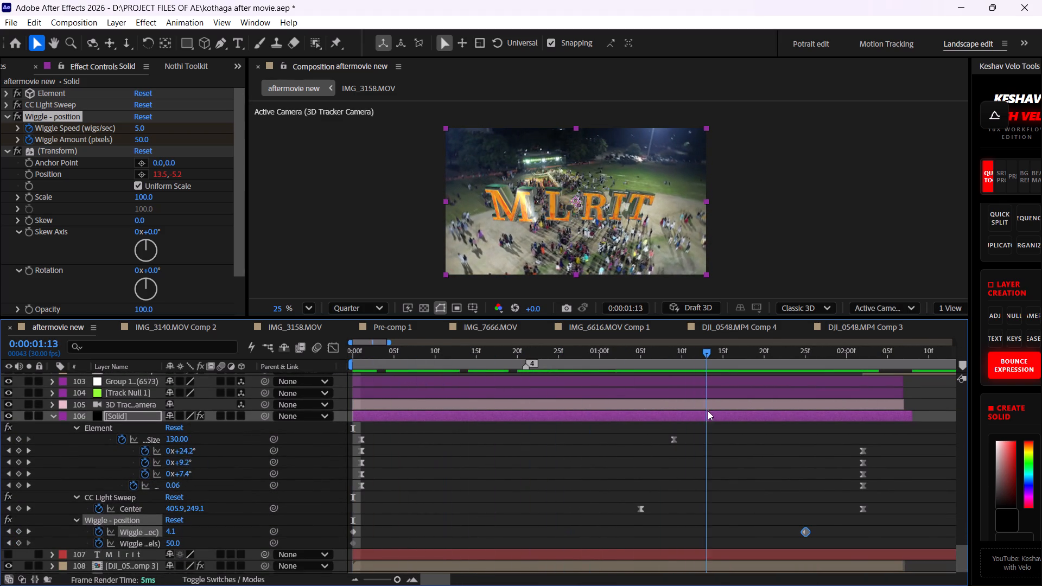
drag(708, 411, 806, 411)
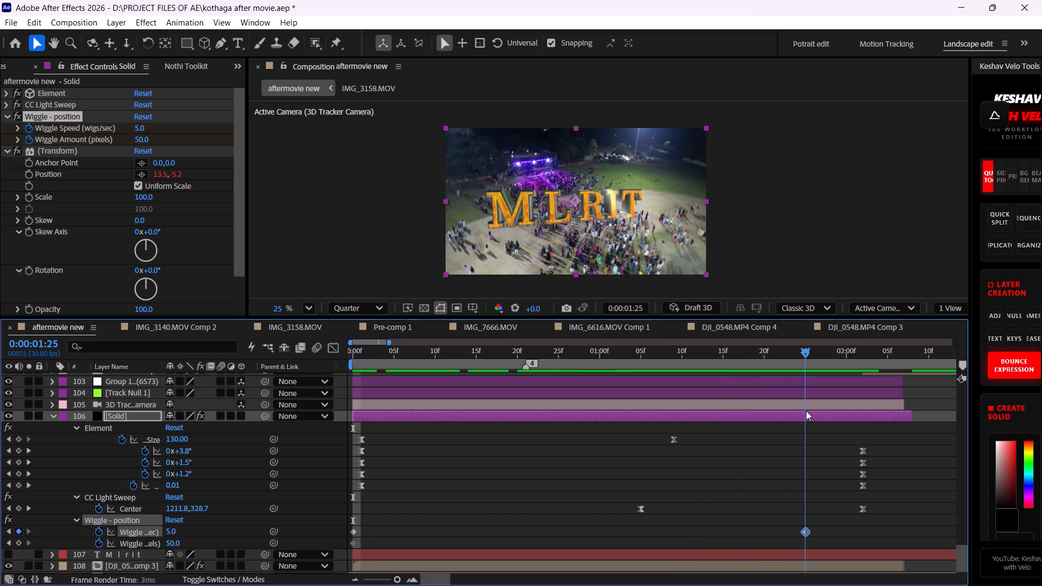
drag(806, 411, 806, 411)
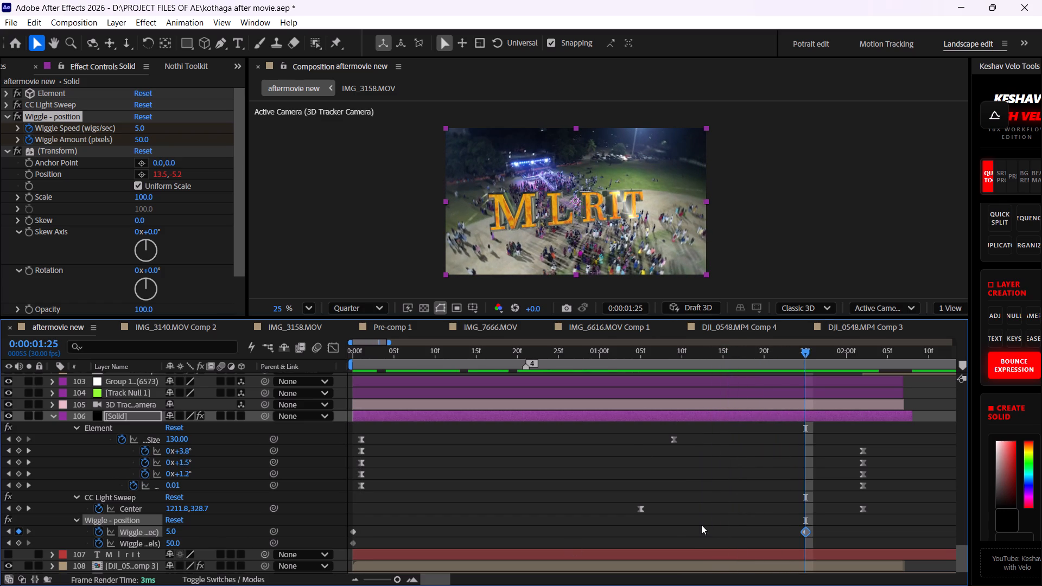
click(757, 542)
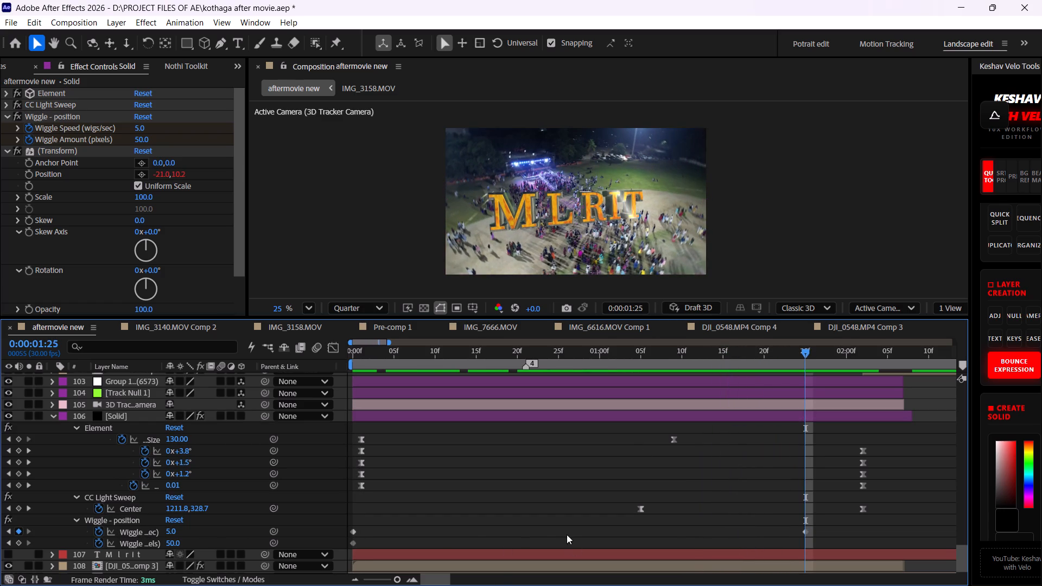
click(17, 540)
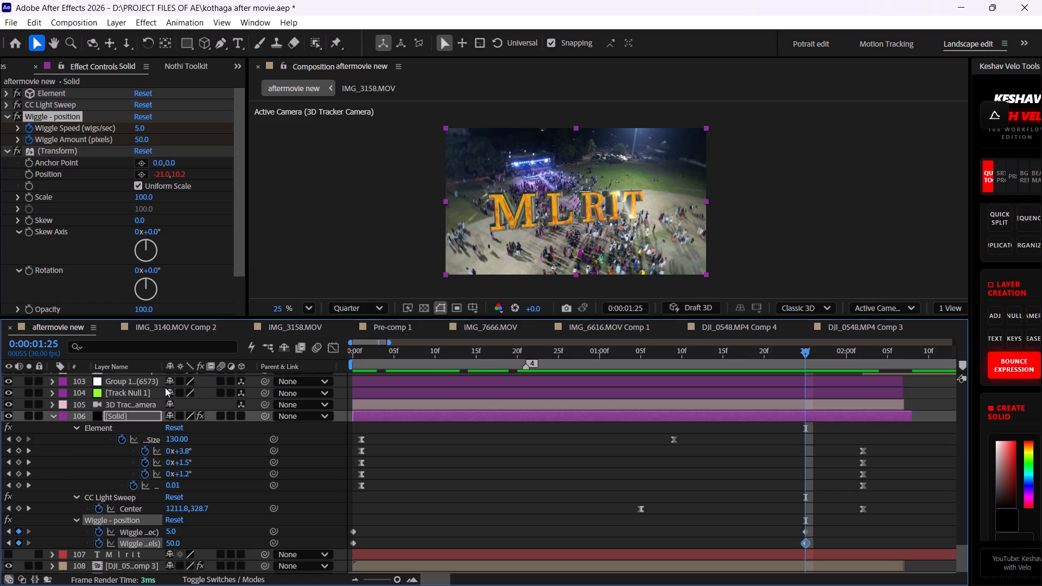
click(141, 139)
text(61)
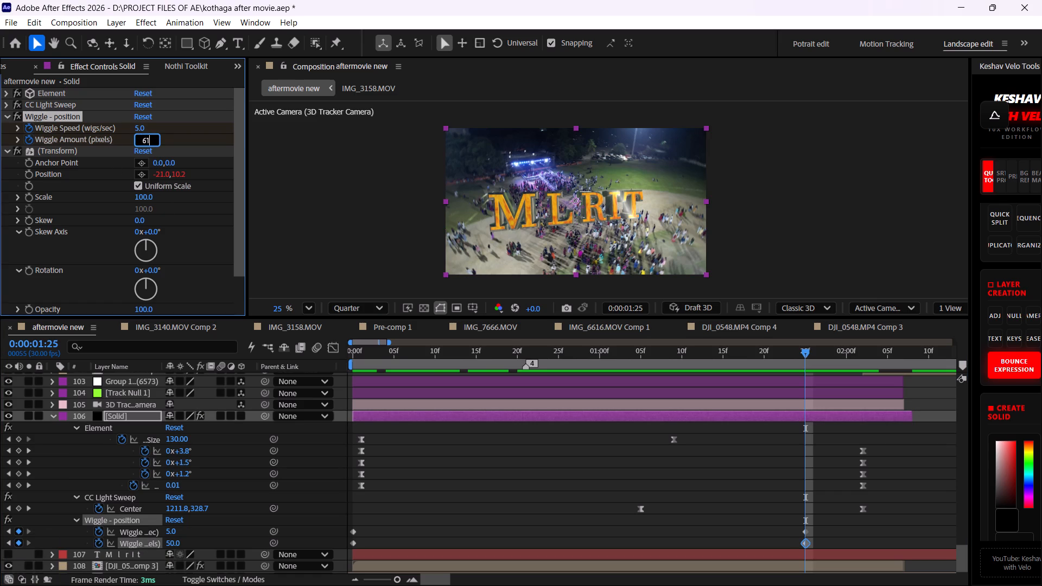
key(Return)
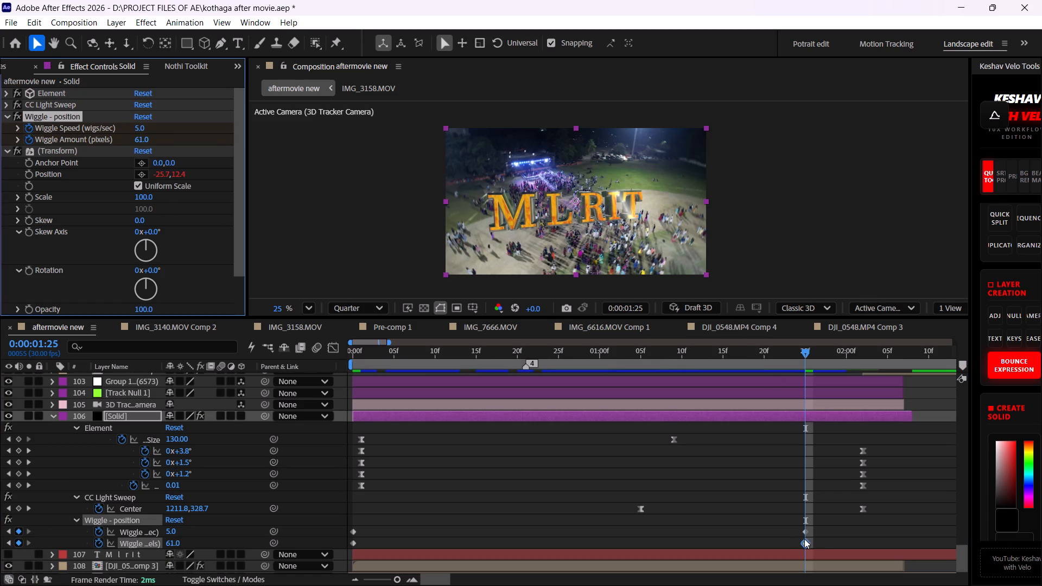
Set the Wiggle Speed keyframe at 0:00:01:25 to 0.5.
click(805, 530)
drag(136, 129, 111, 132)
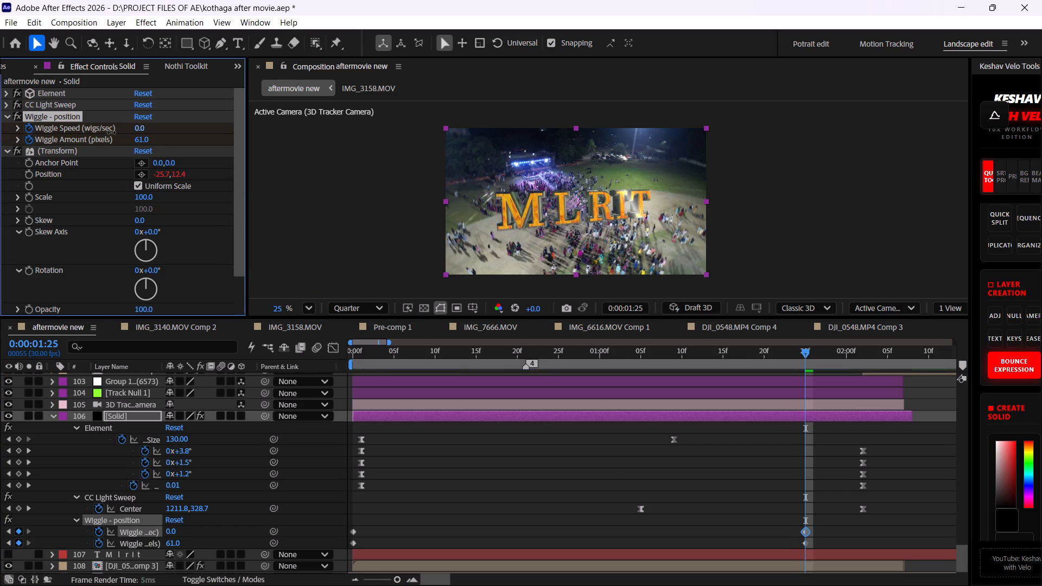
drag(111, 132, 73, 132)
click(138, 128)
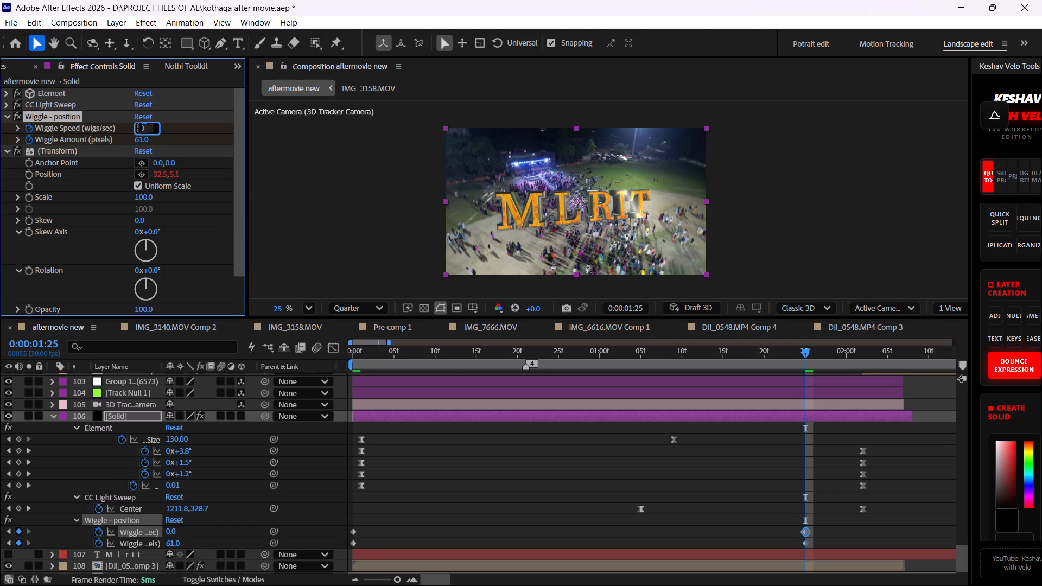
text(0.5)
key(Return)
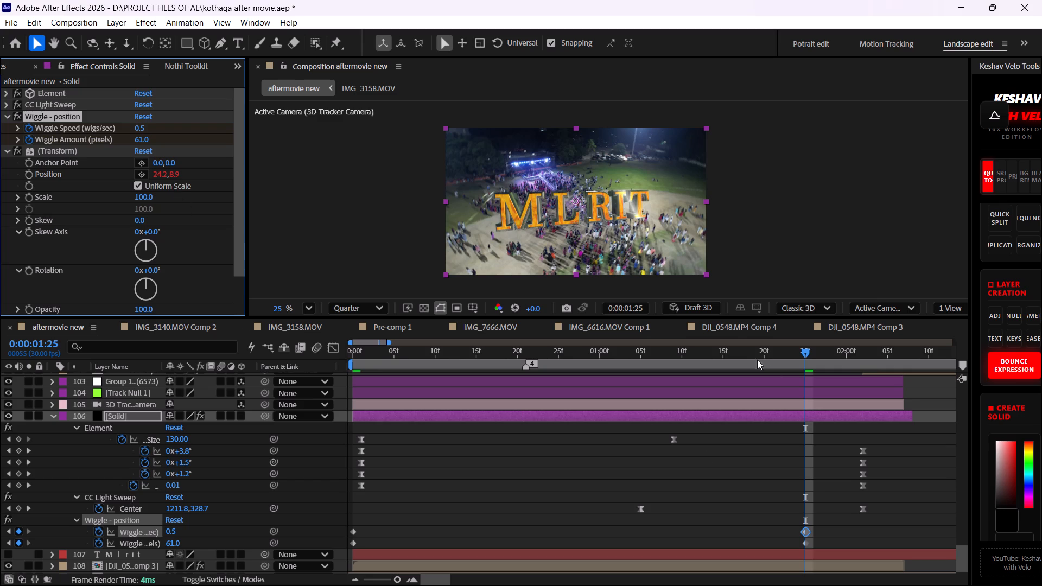
Preview the MLRIT title's wiggle from about 0:00:00:18, and again from the composition's first frame.
drag(796, 355, 501, 361)
key(space)
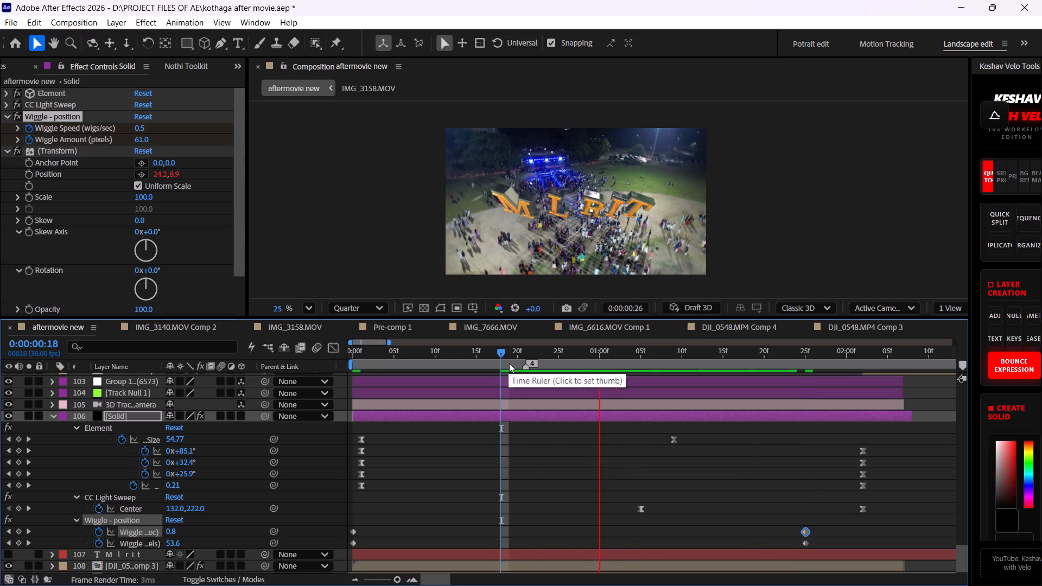
key(space)
drag(860, 351, 798, 351)
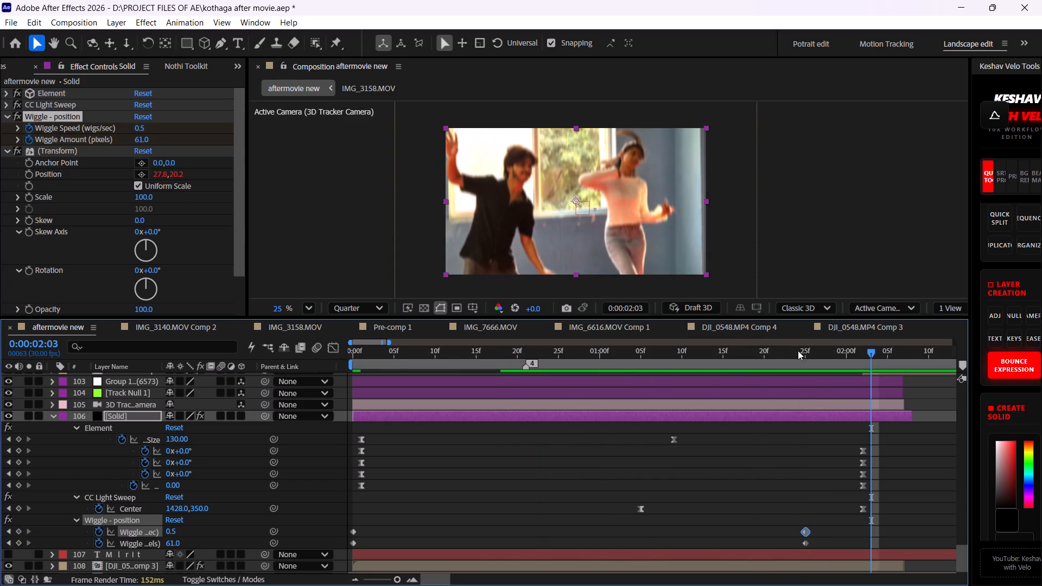
drag(798, 351, 220, 351)
key(space)
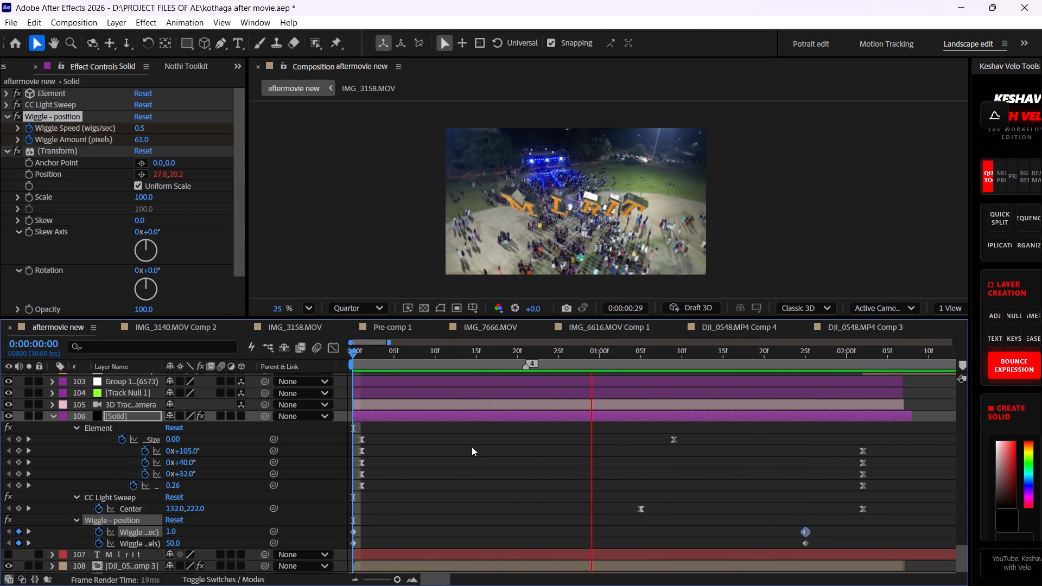
key(space)
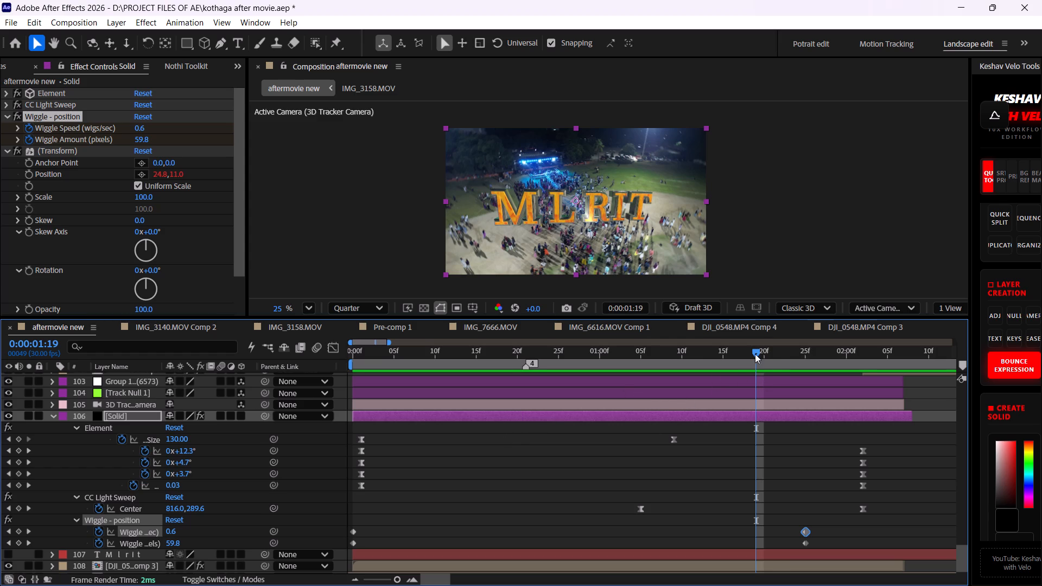
Set the Wiggle Speed keyframe at the composition's first frame to 0.
drag(761, 354, 804, 365)
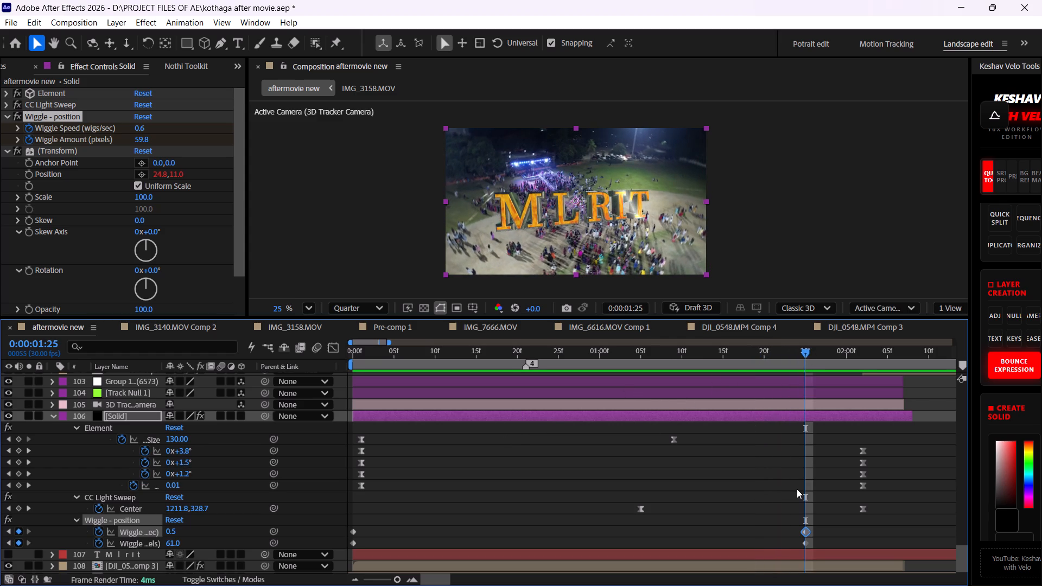
drag(804, 357, 213, 406)
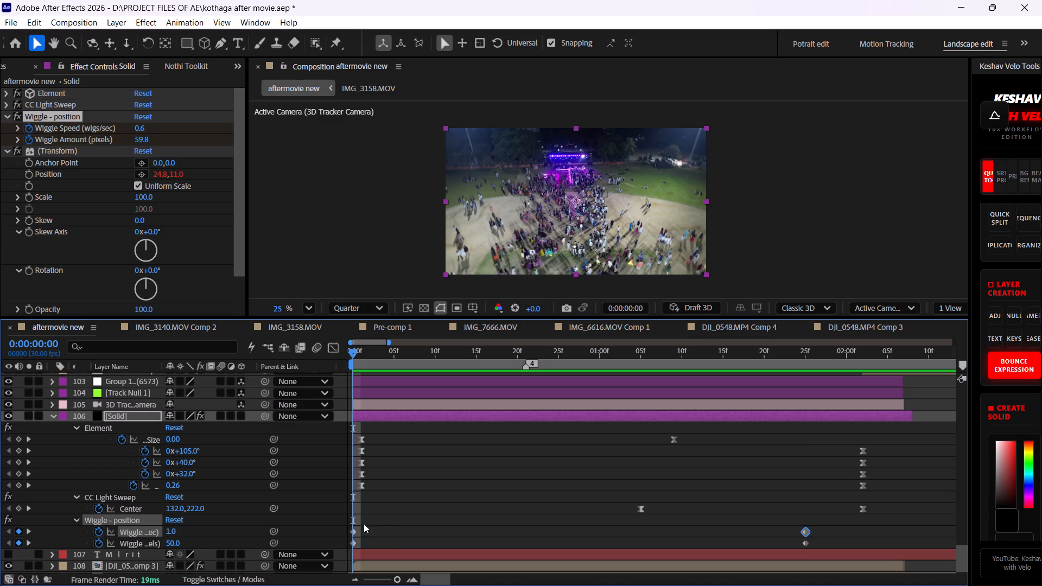
click(352, 532)
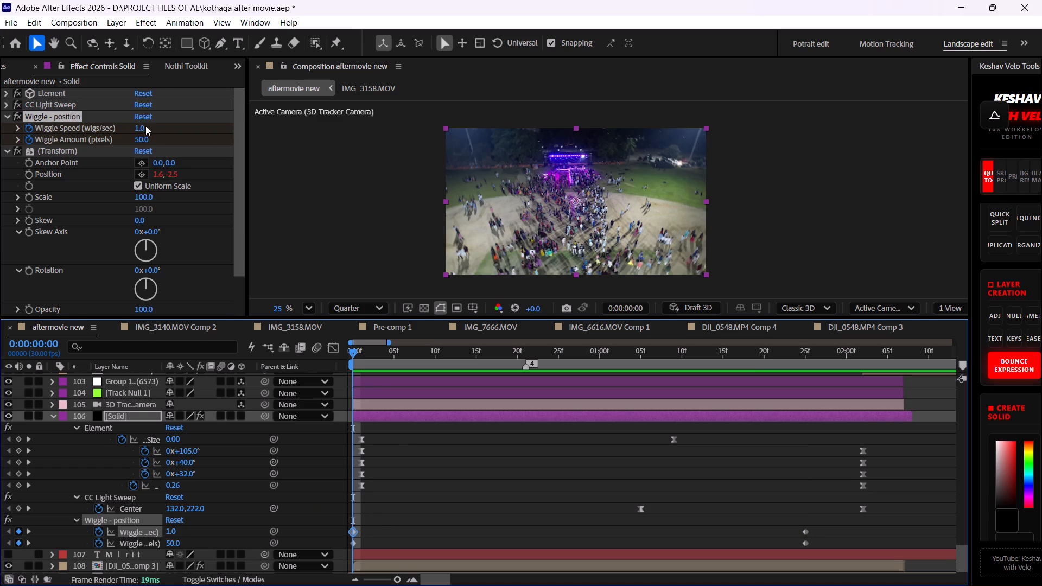
click(140, 129)
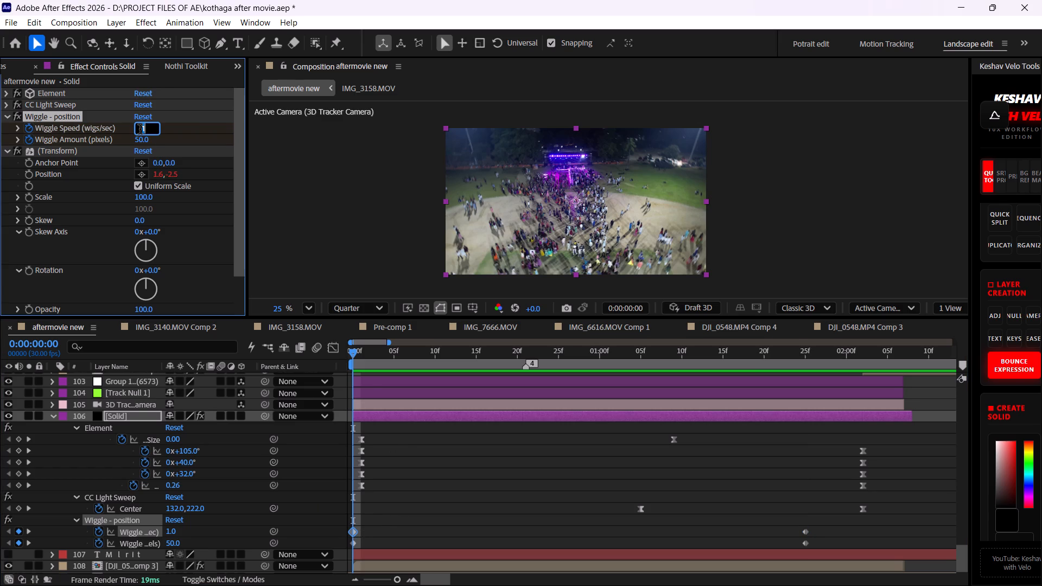
key(0)
key(Return)
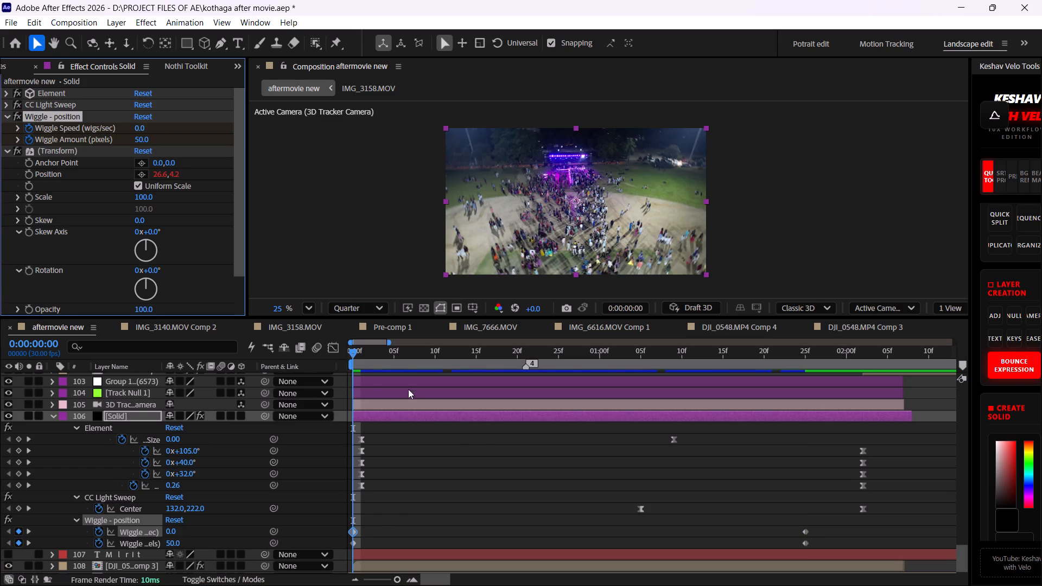
Preview the title animation from the composition's first frame through to the next shot.
drag(354, 353, 303, 347)
key(space)
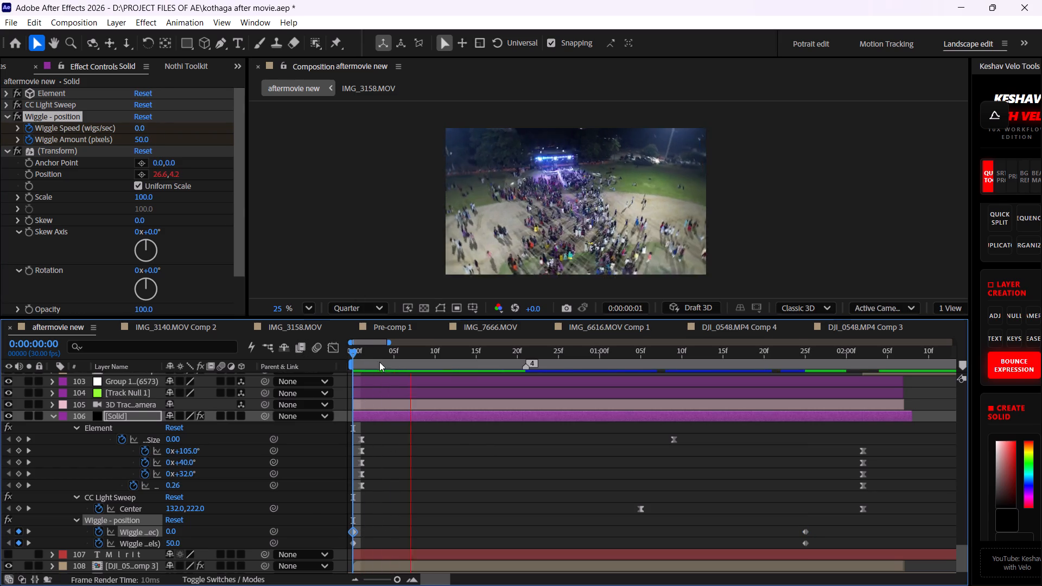
key(space)
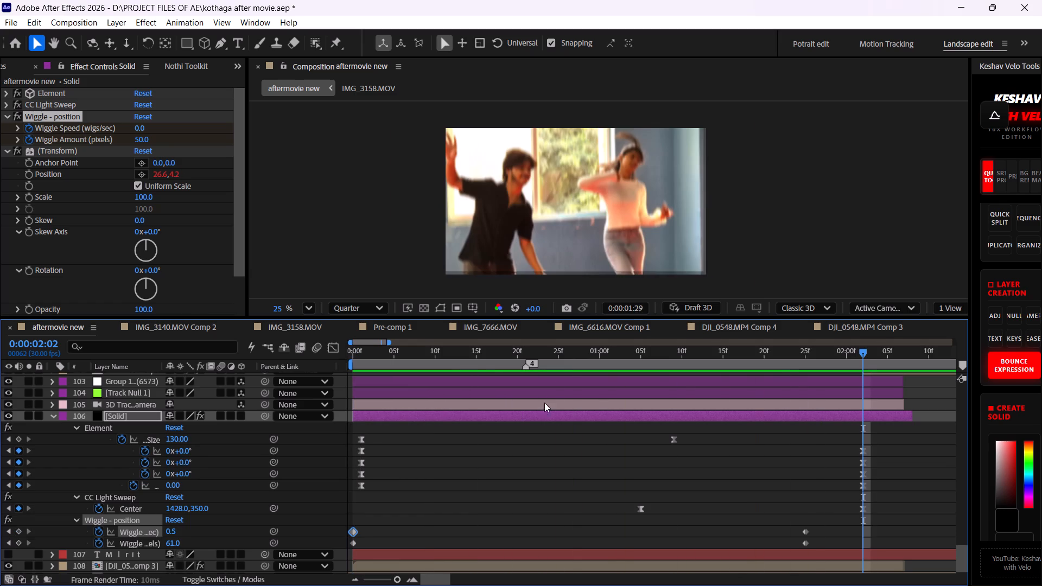
Set the Wiggle Speed keyframe at 0:00:01:25 to 1.
drag(851, 356, 806, 375)
click(804, 533)
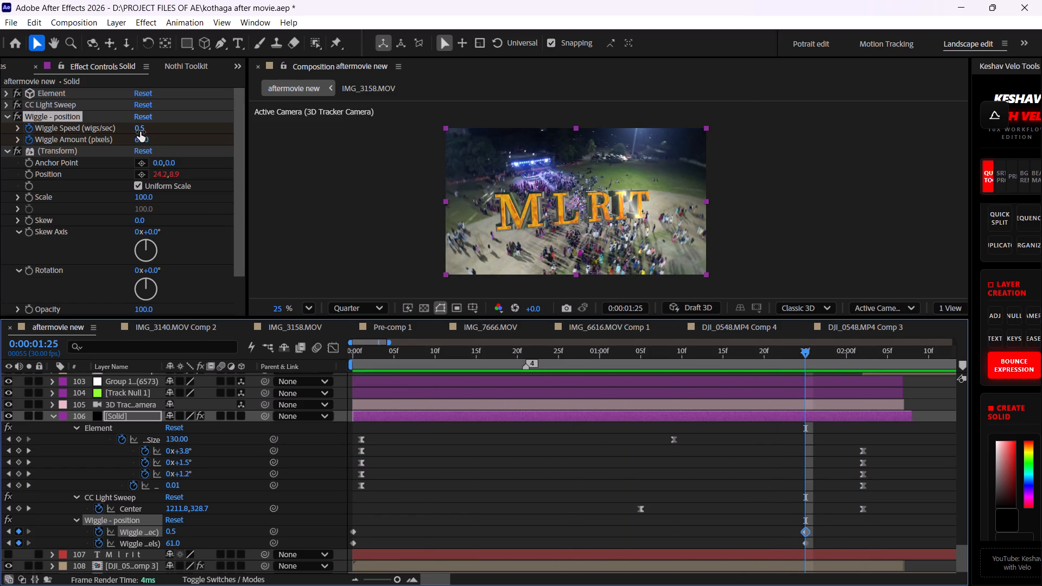
click(140, 132)
key(1)
key(Return)
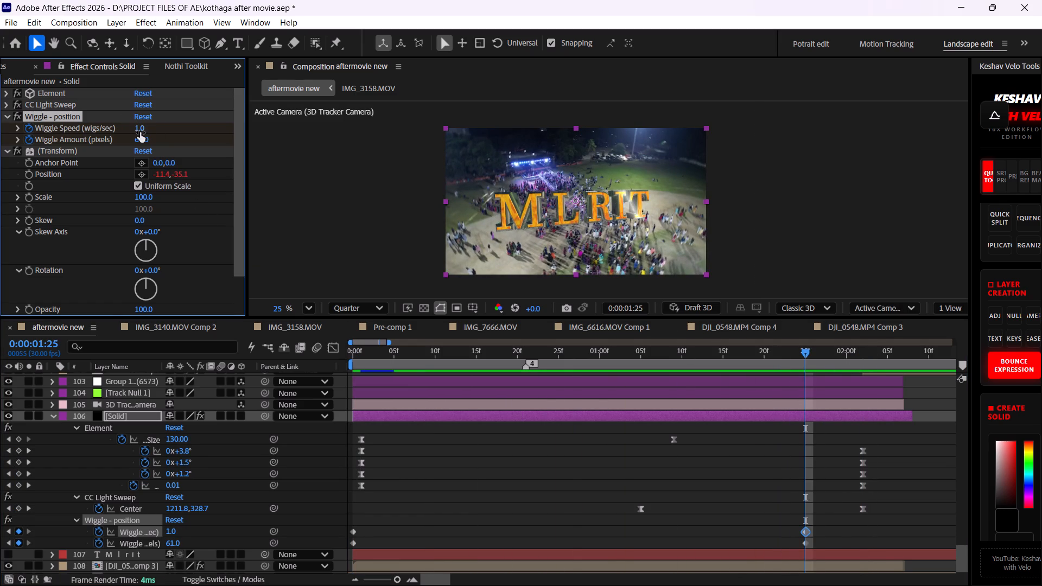
Preview the title's wiggle from about 0:00:00:29, and again from the composition's first frame.
drag(800, 350, 587, 356)
key(space)
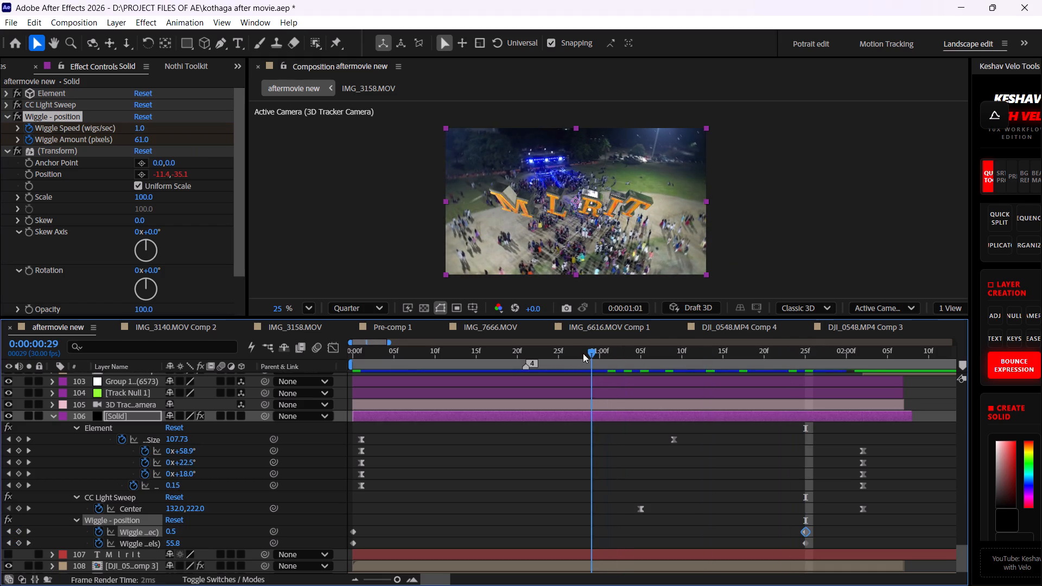
key(space)
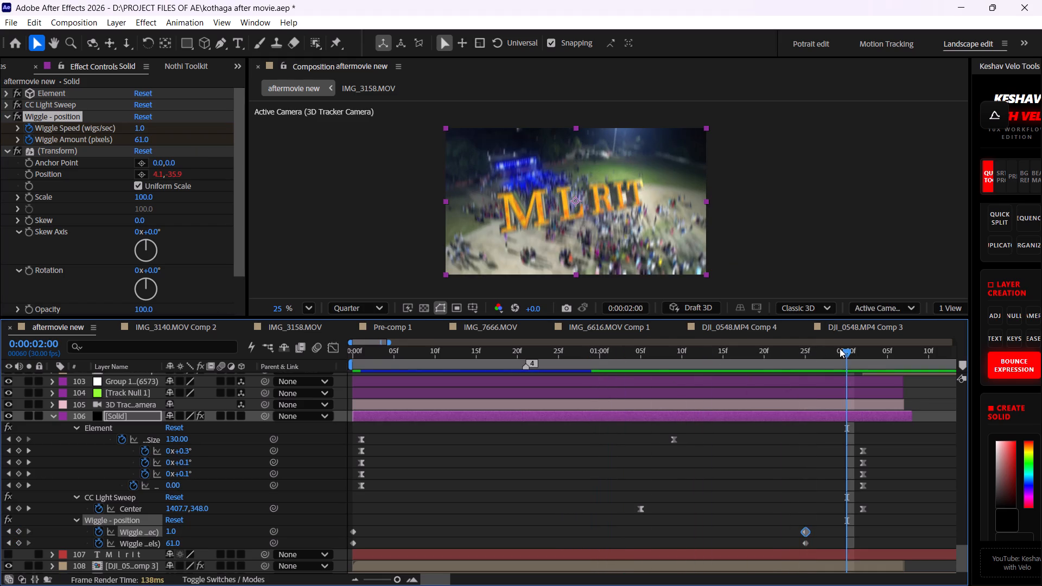
drag(840, 348, 217, 373)
key(space)
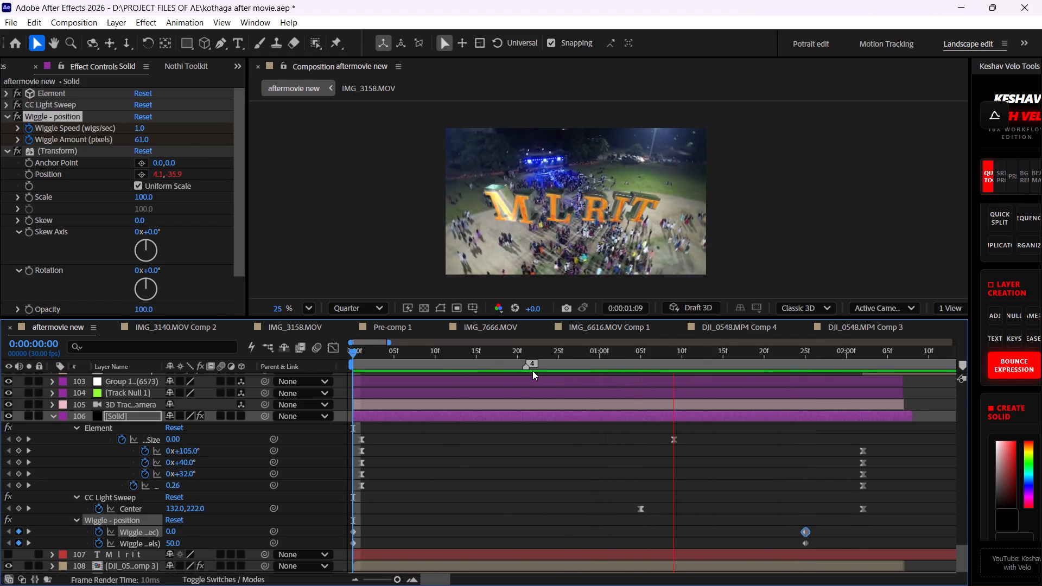
key(space)
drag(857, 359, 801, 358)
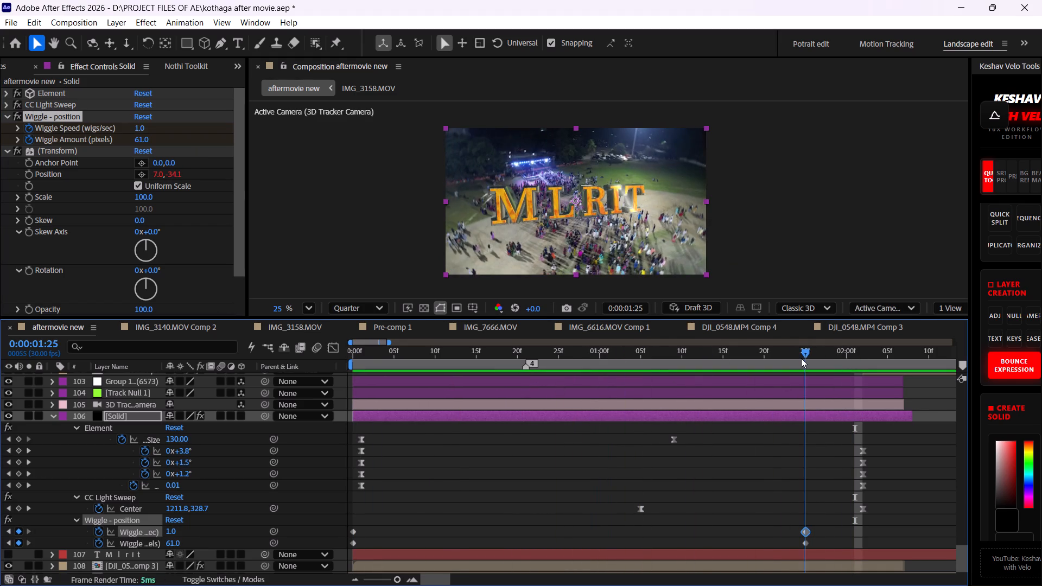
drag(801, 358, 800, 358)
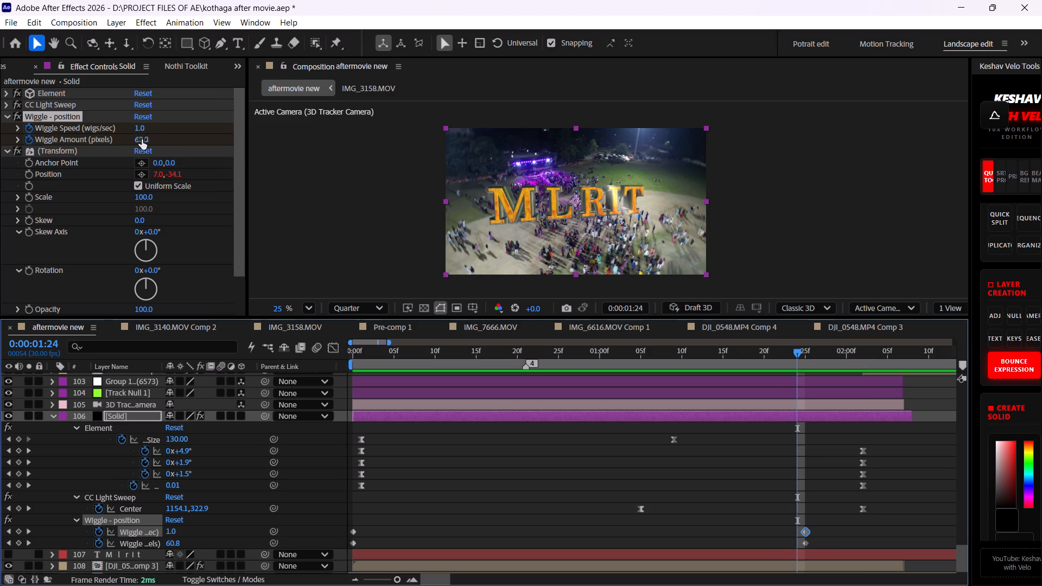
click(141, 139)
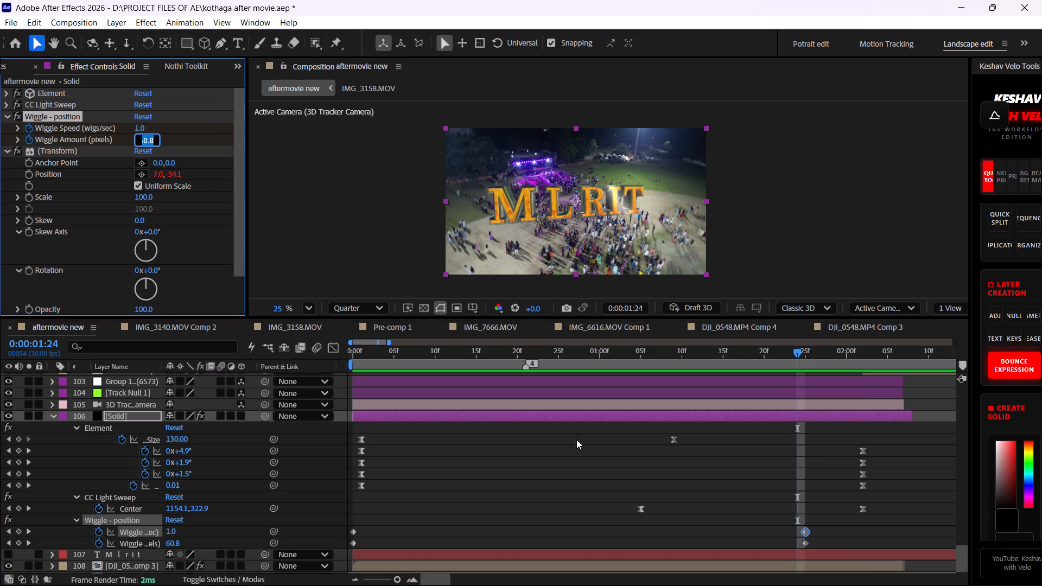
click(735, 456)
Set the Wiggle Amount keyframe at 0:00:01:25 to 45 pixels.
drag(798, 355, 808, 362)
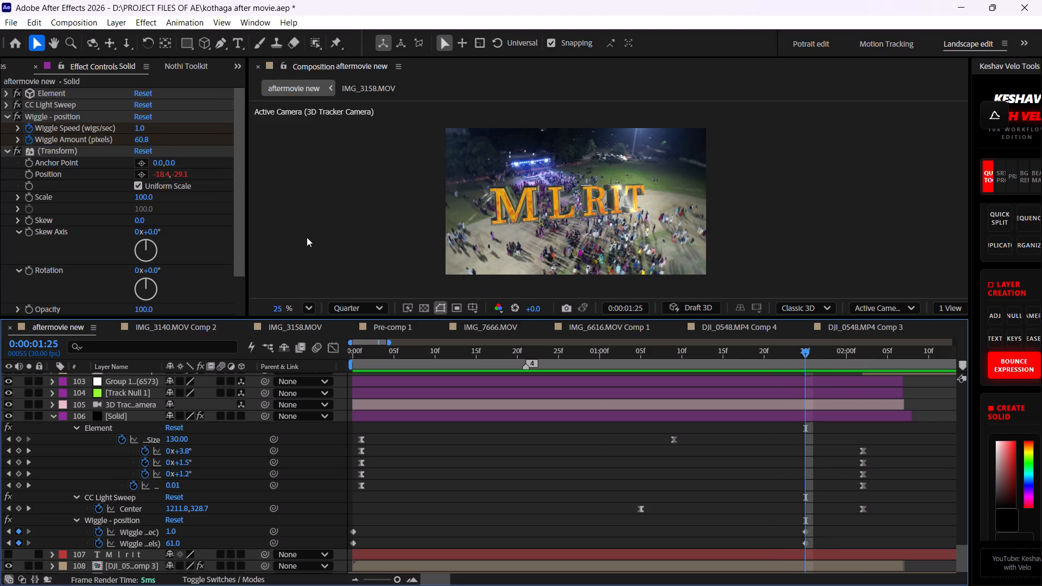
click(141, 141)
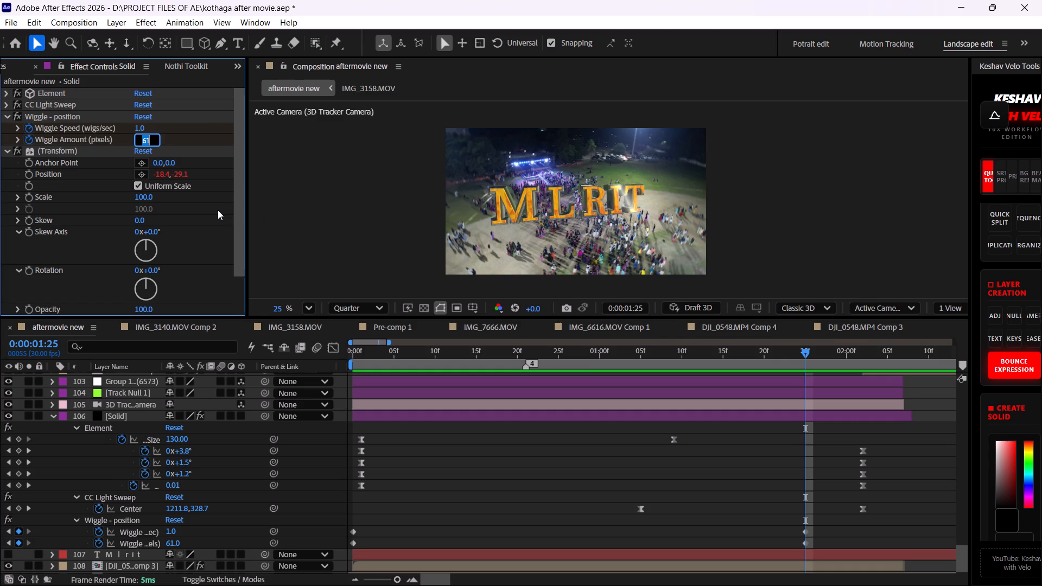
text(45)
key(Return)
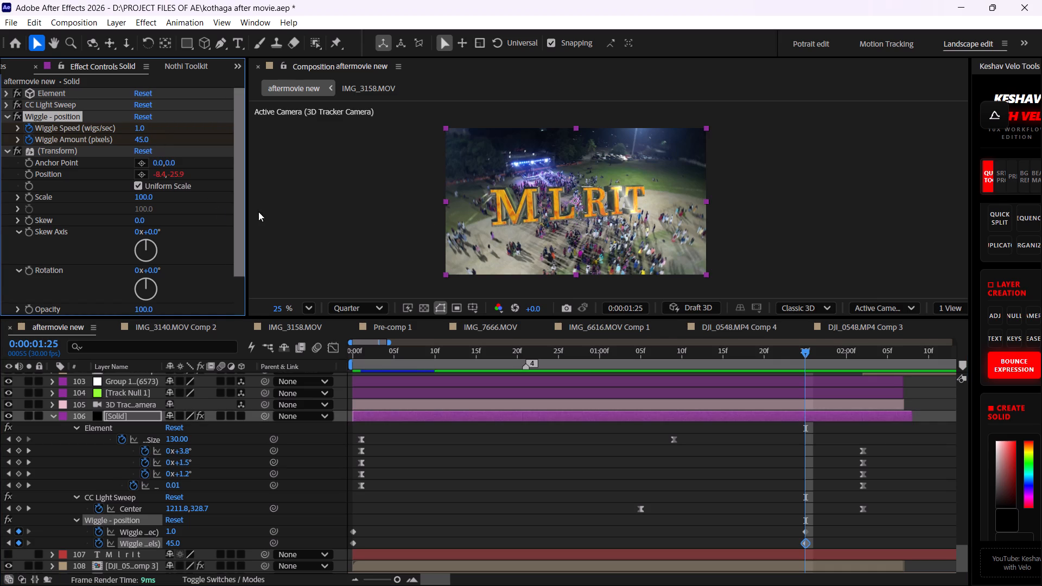
Preview the title's wiggle from 0:00:01:09, and again from the composition's first frame into the next shot.
drag(807, 348, 675, 356)
key(space)
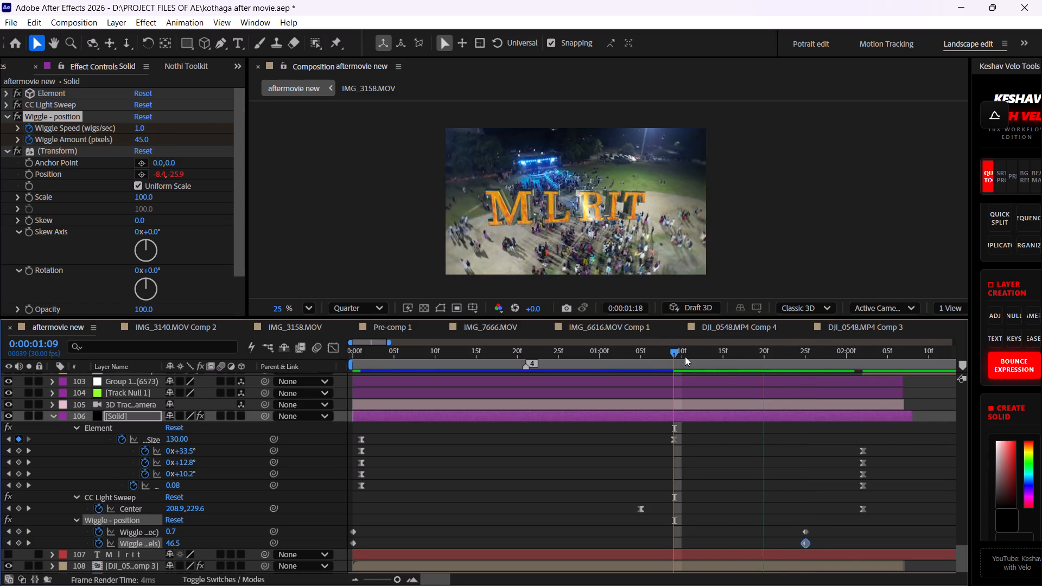
key(space)
drag(844, 354, 278, 379)
key(space)
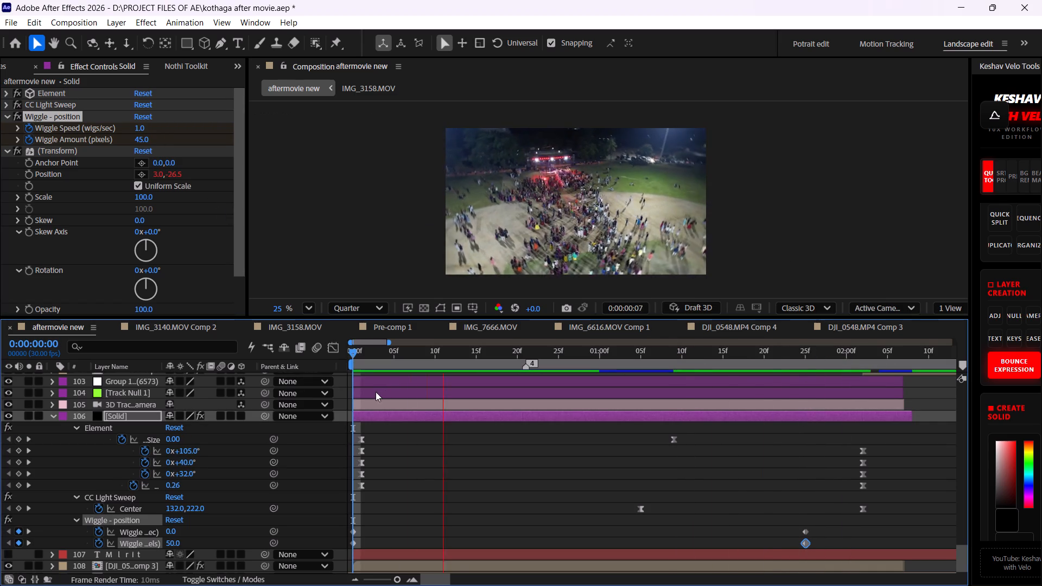
key(space)
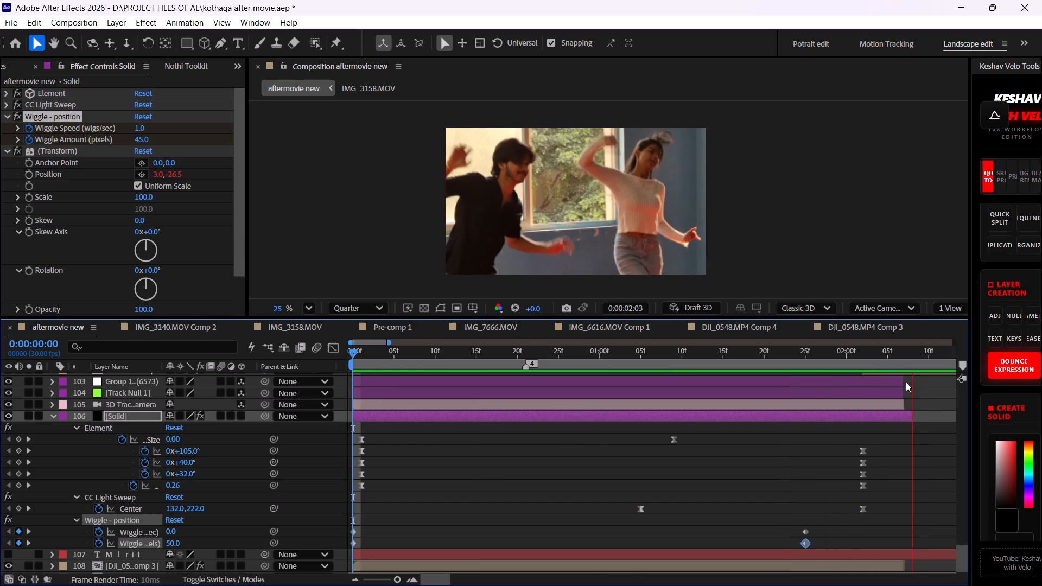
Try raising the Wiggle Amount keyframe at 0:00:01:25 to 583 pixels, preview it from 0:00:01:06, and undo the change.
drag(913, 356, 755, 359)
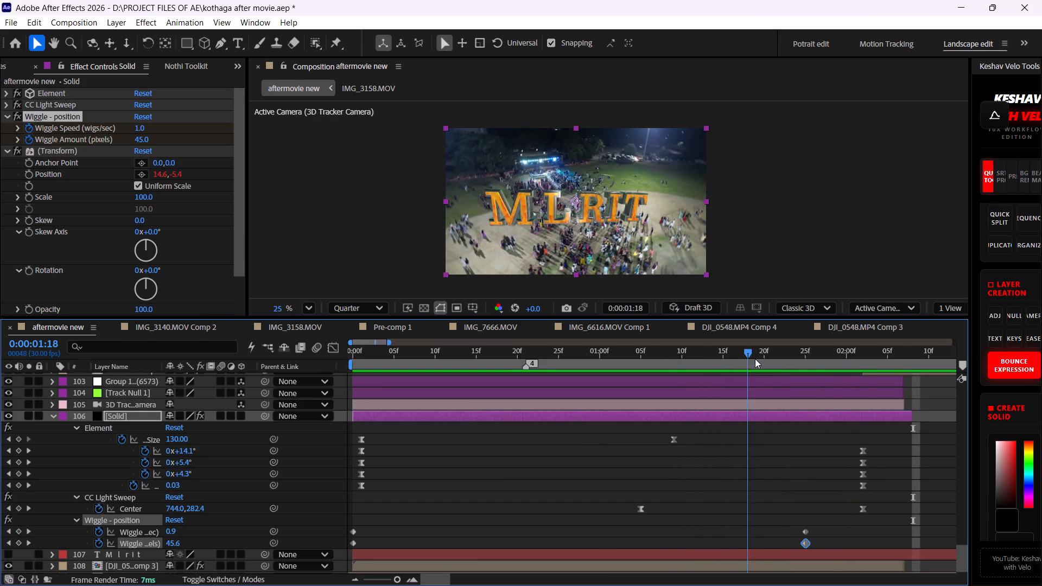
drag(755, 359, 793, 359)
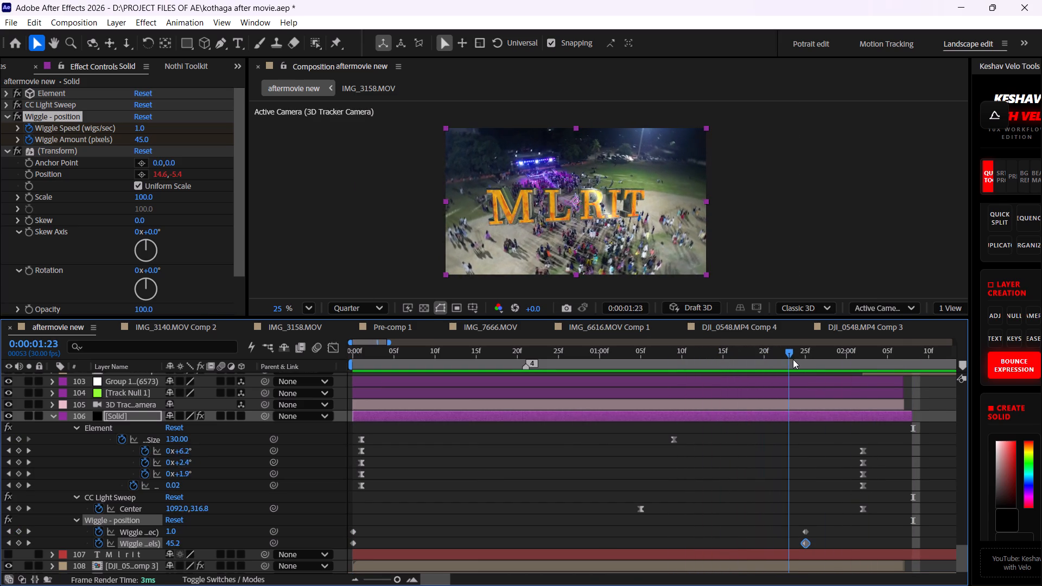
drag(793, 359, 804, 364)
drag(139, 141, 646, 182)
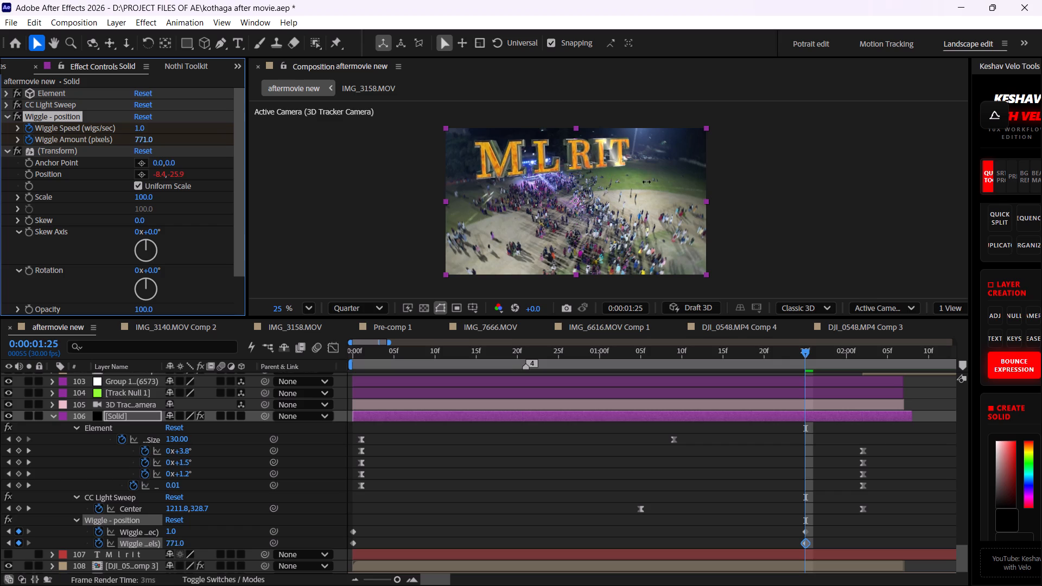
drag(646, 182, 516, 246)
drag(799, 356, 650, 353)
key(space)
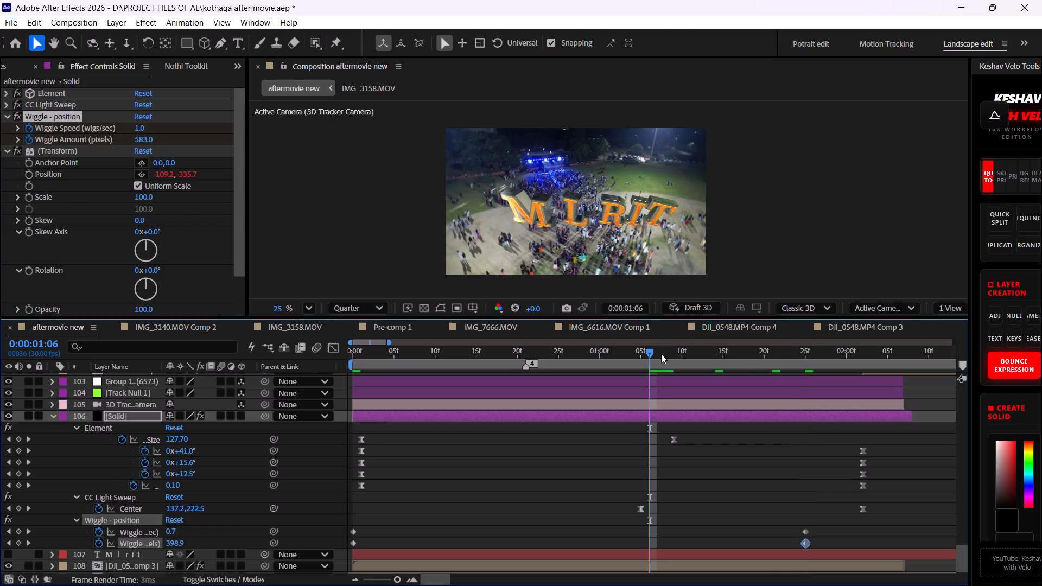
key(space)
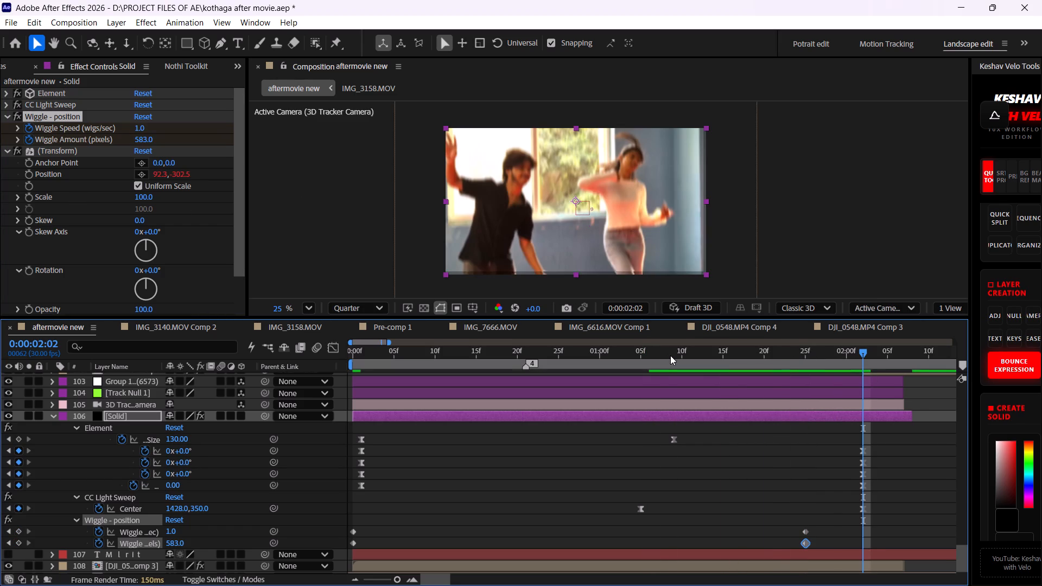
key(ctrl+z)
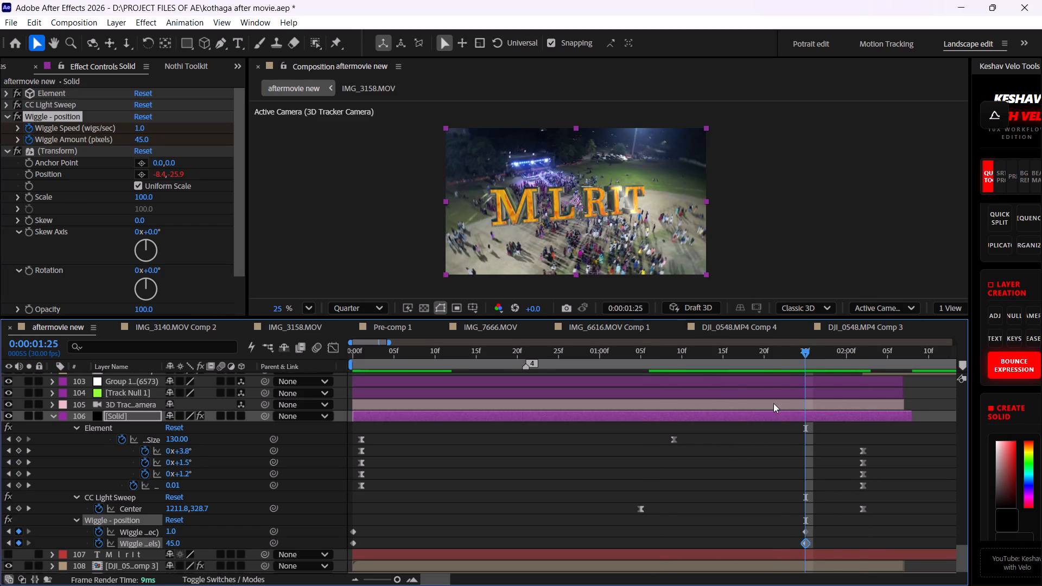
Preview the title's wiggle from 0:00:01:03.
drag(812, 348, 627, 348)
key(space)
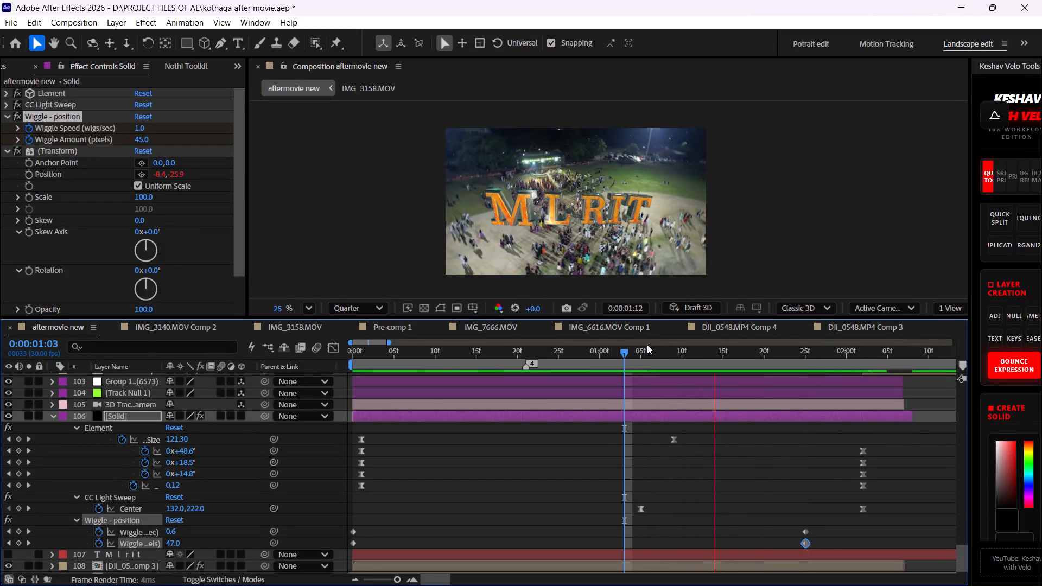
key(space)
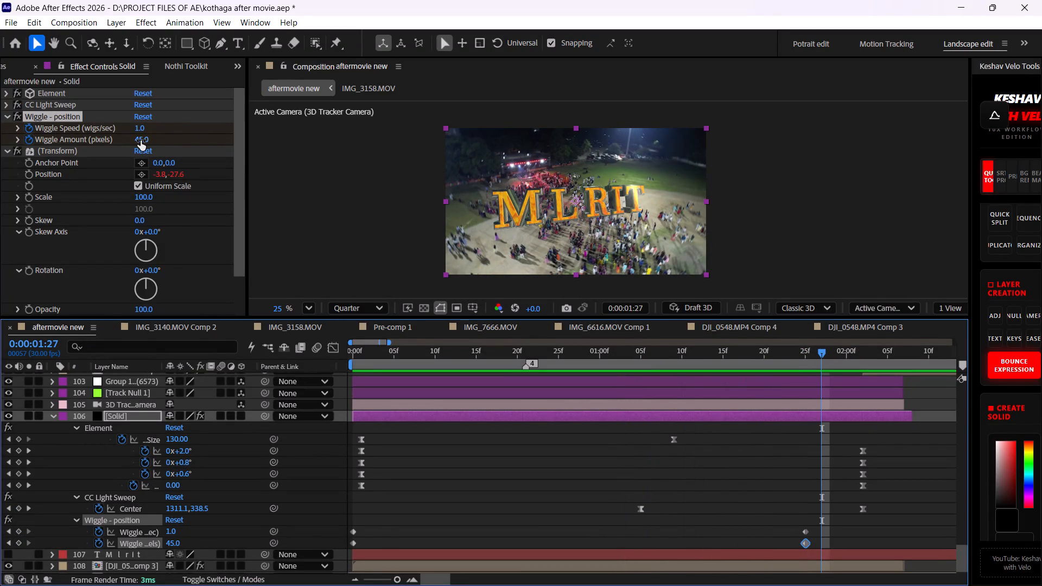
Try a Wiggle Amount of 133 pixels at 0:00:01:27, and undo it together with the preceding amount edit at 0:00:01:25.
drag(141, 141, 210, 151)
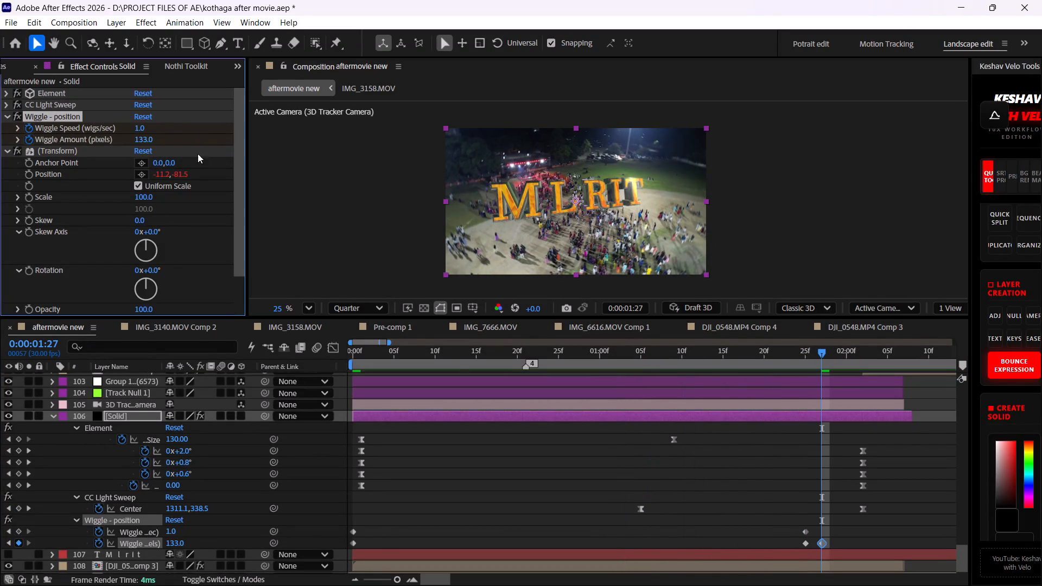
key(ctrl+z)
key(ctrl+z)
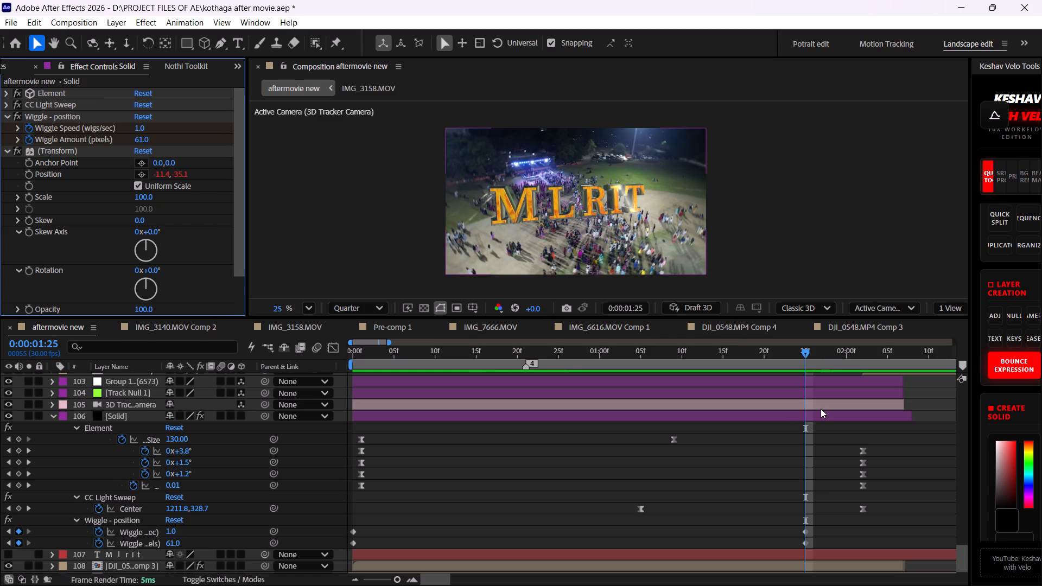
Preview the title's wiggle from 0:00:01:05, and return to the keyframes at 0:00:01:25.
drag(793, 351, 634, 346)
key(space)
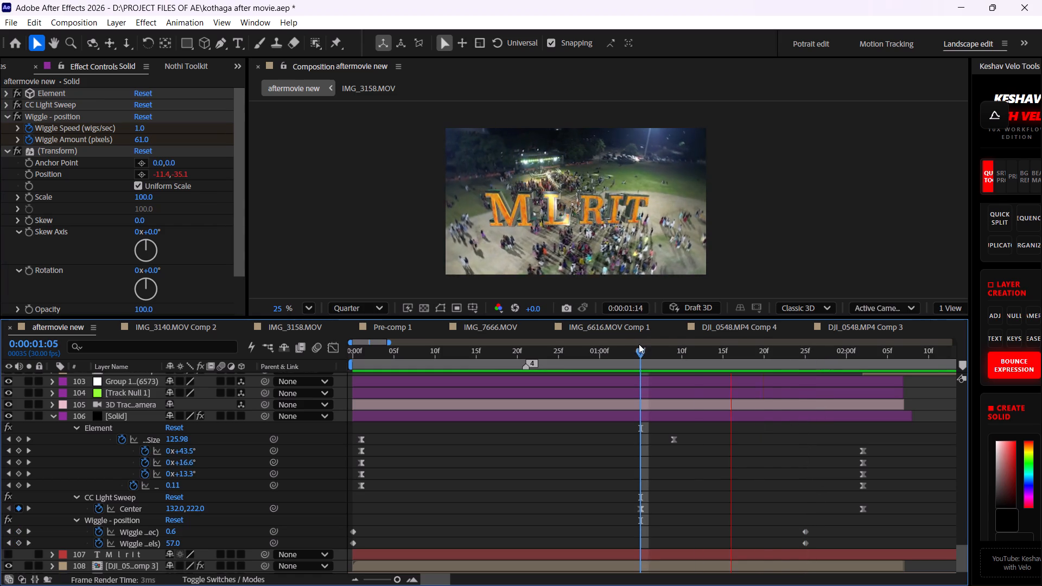
key(space)
drag(816, 358, 804, 368)
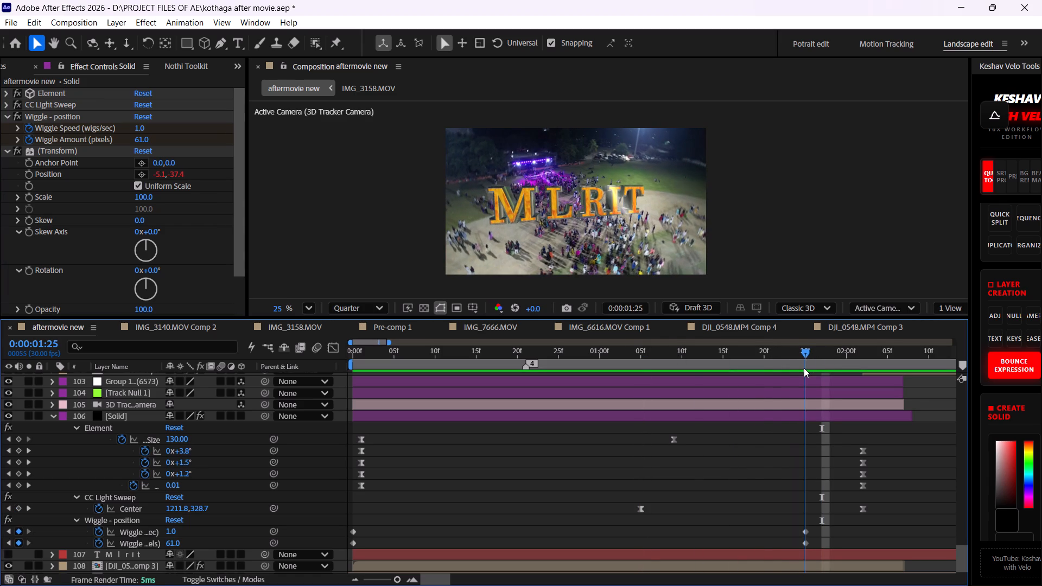
drag(804, 368, 805, 368)
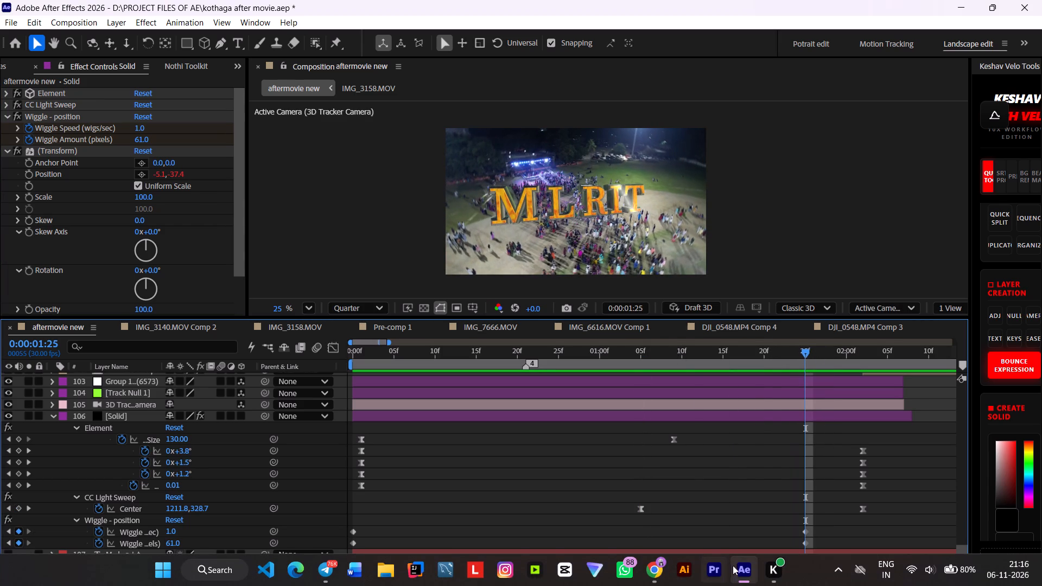
Switch to Chrome and watch the Element 3D text tutorial's section on keyframing the Wiggle - position speed and amount.
click(660, 568)
click(406, 288)
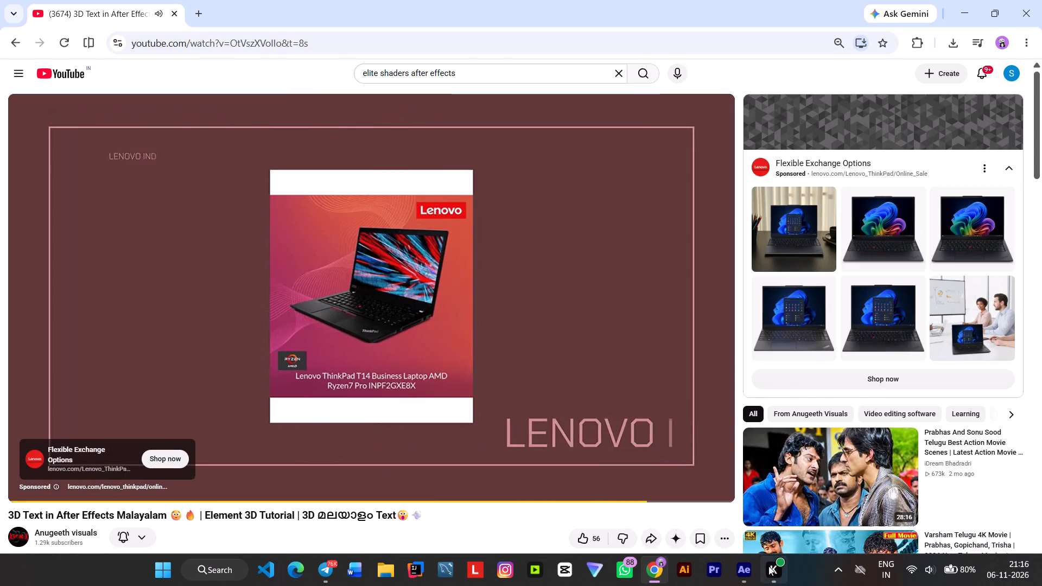
click(692, 458)
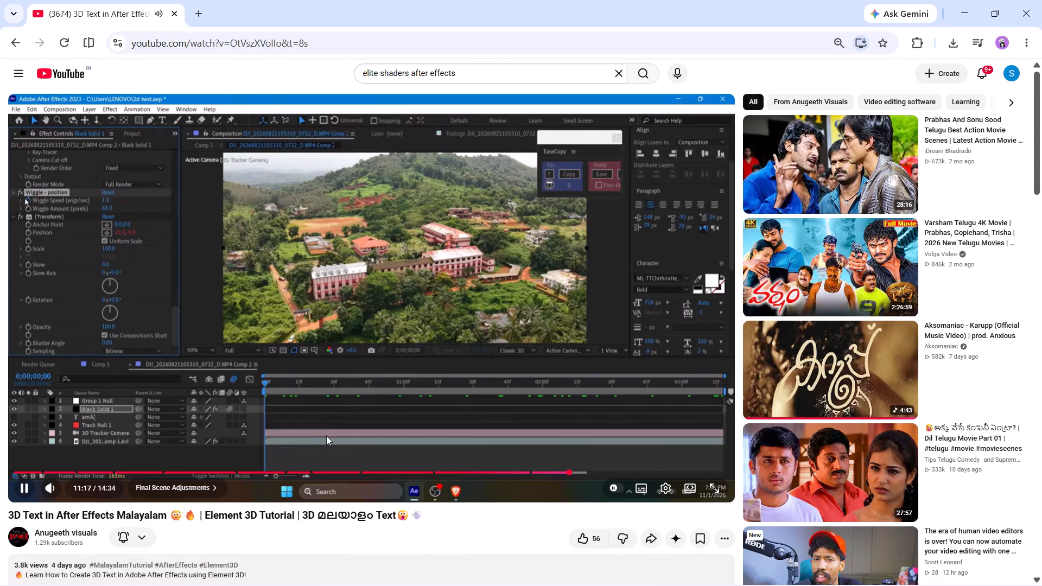
click(315, 324)
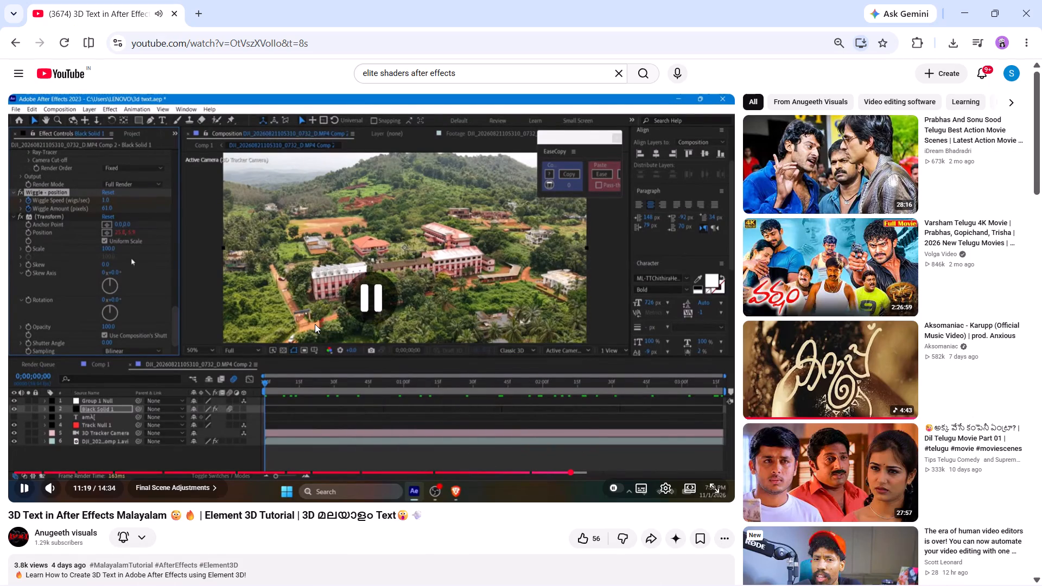
click(315, 324)
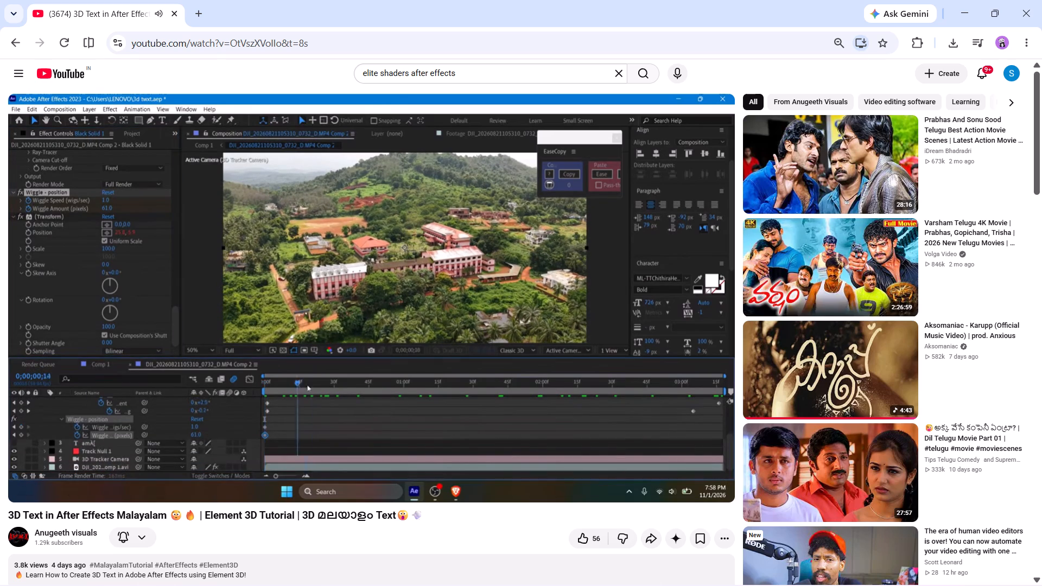
click(360, 336)
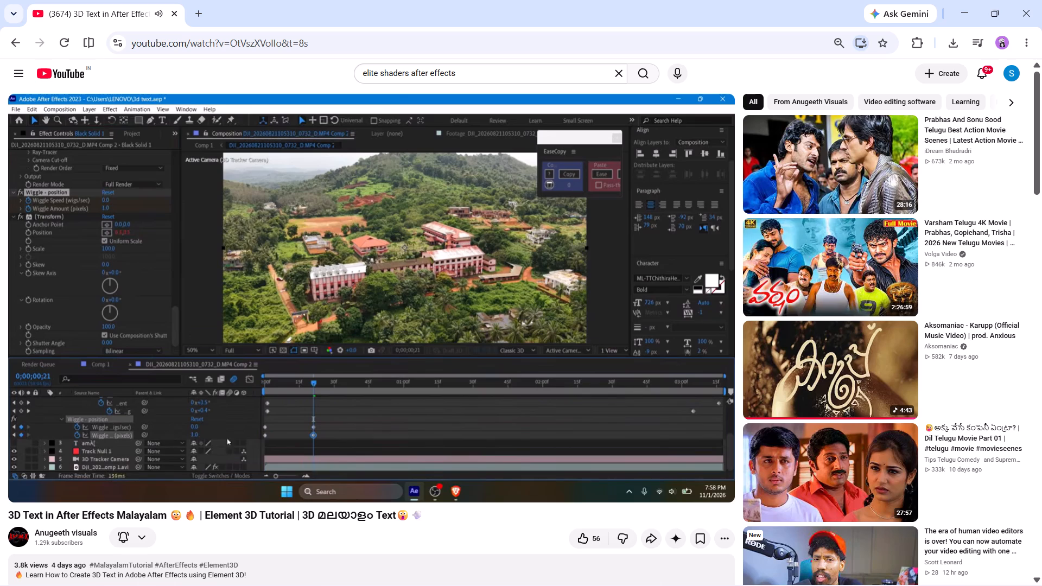
Switch back to After Effects and set the Wiggle Speed keyframe at the composition's first frame to 1.
click(748, 566)
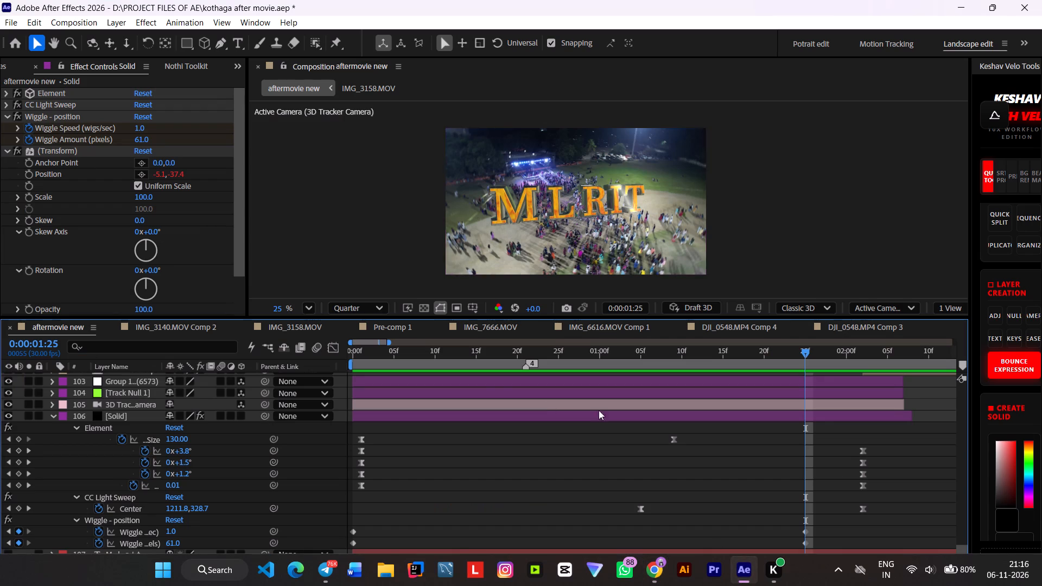
drag(798, 354, 308, 394)
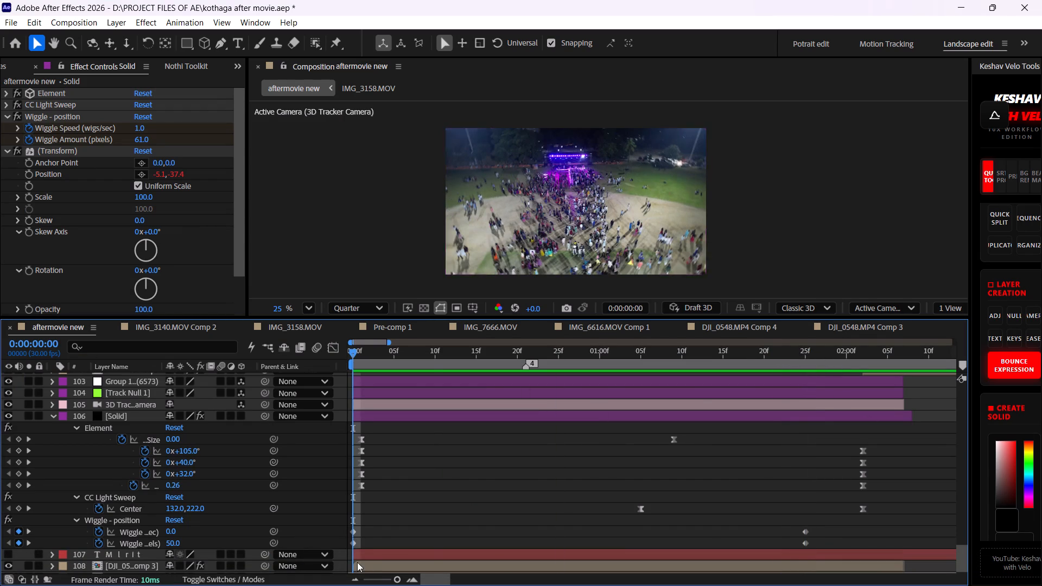
click(354, 531)
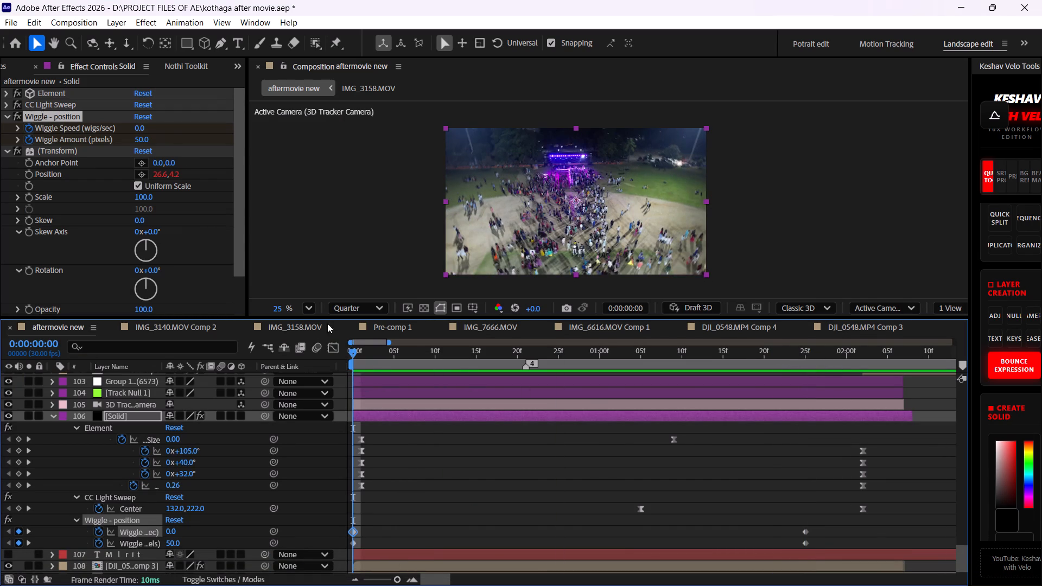
click(138, 128)
key(1)
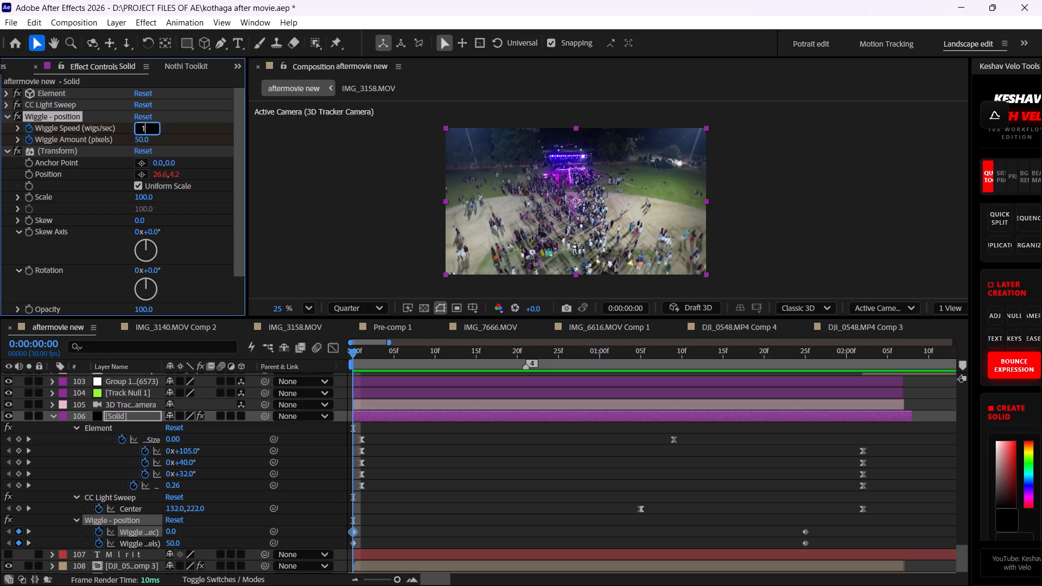
key(Return)
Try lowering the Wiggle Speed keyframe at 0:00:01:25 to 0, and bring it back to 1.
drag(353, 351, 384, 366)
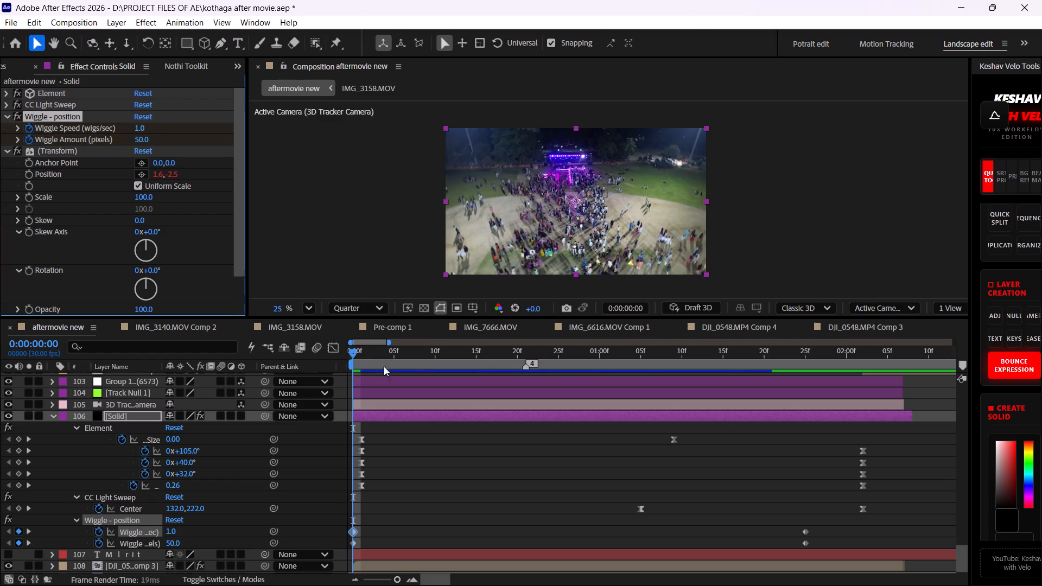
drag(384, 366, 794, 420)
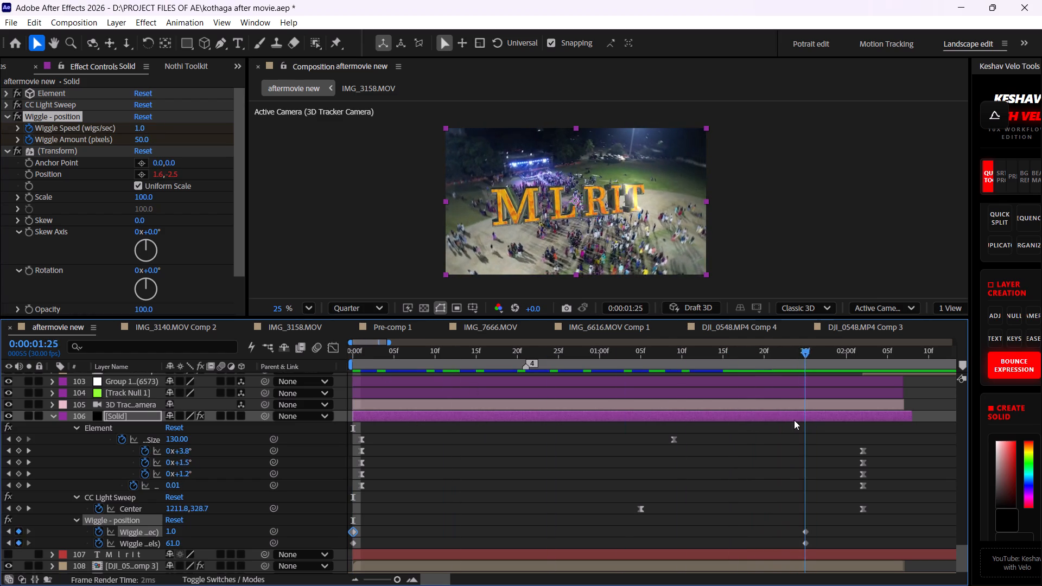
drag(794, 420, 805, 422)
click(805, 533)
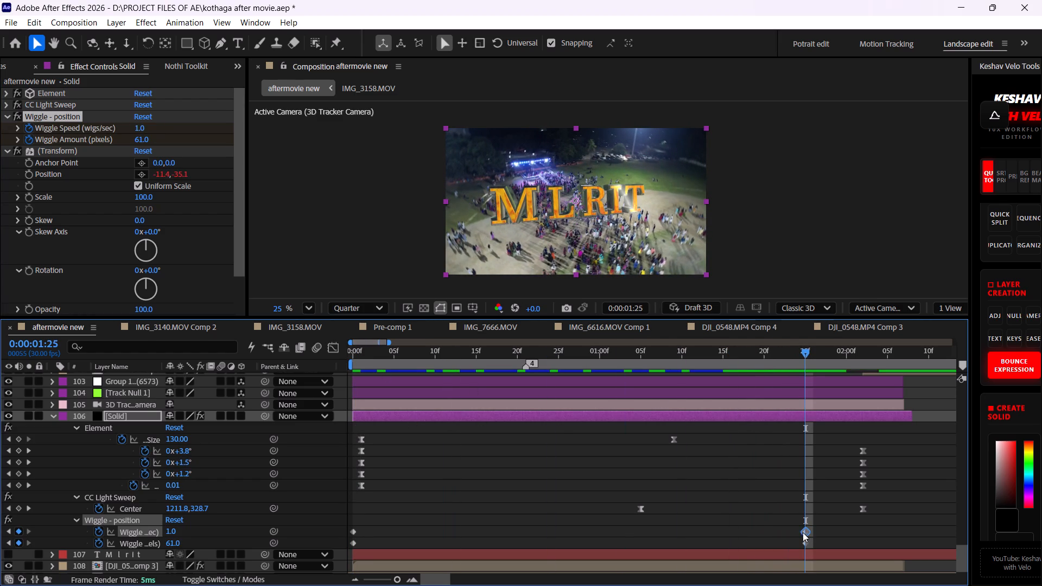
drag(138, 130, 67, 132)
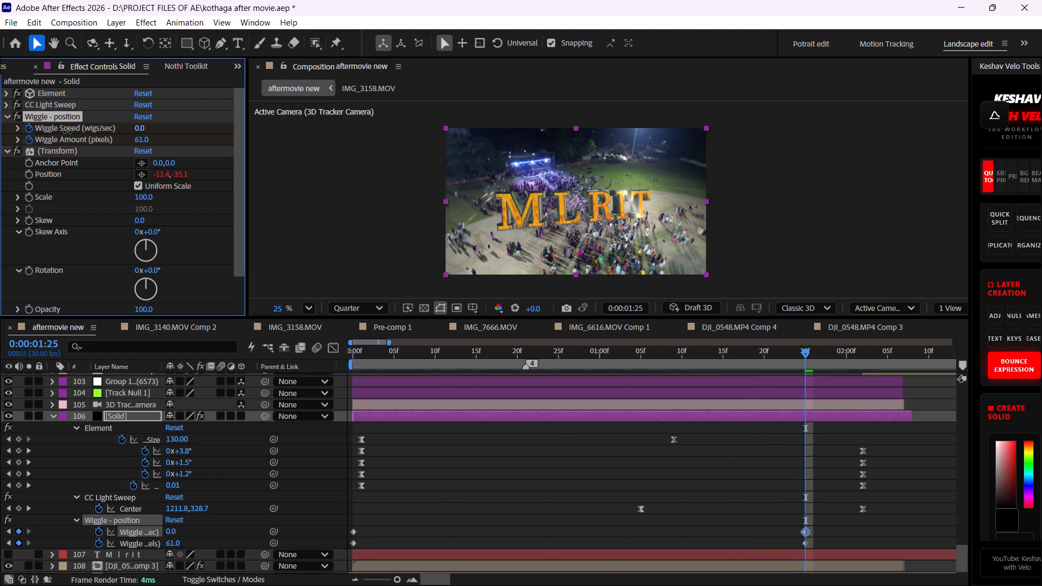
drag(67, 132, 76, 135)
Preview the title animation from the composition's first frame.
drag(802, 356, 141, 435)
key(space)
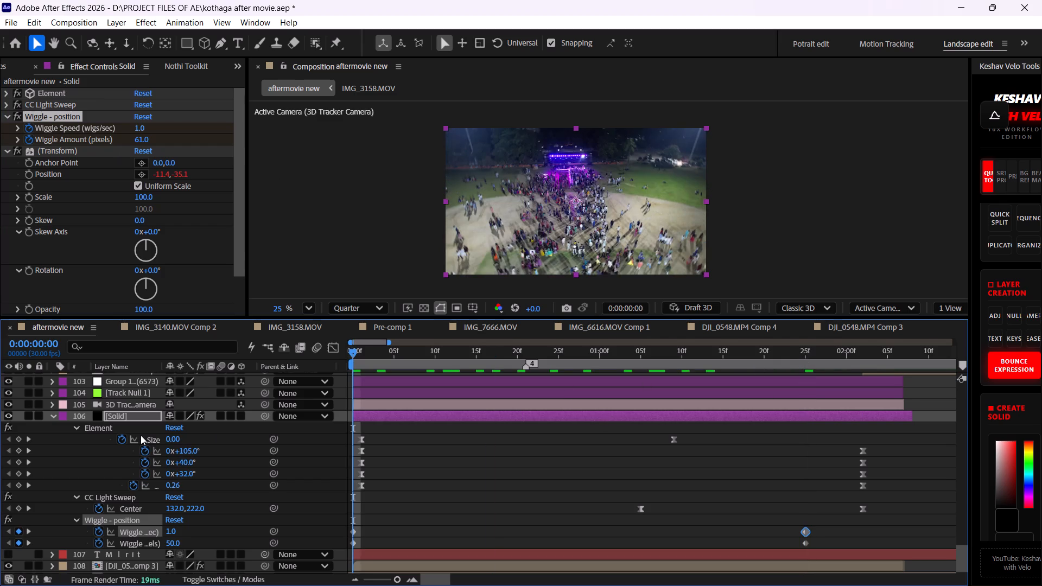
key(space)
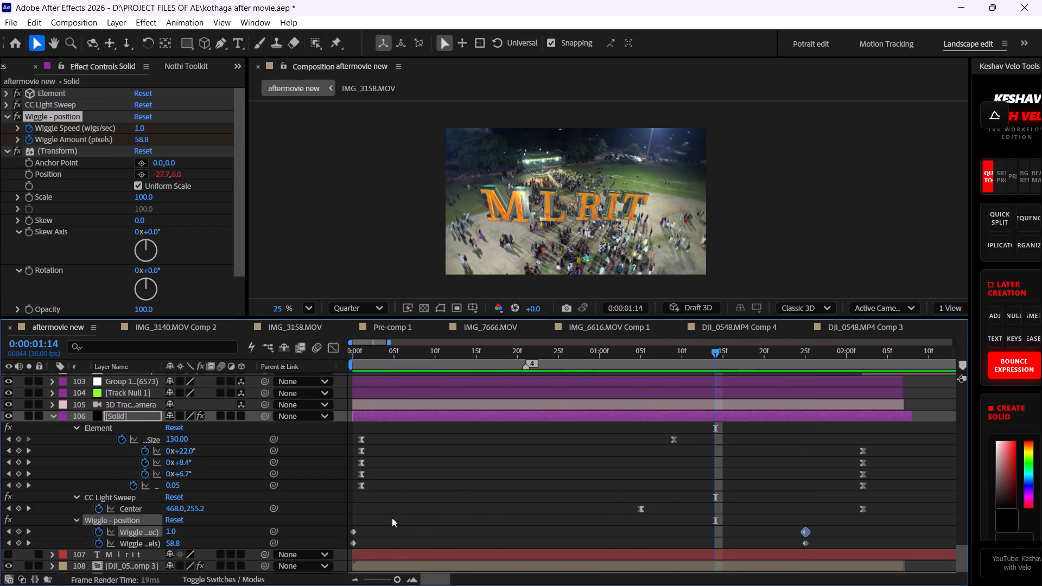
Shift the title's Wiggle Speed and Wiggle Amount keyframes forward in time so the first pair sits at about 0:00:01:02.
drag(343, 521, 377, 544)
drag(353, 530, 618, 547)
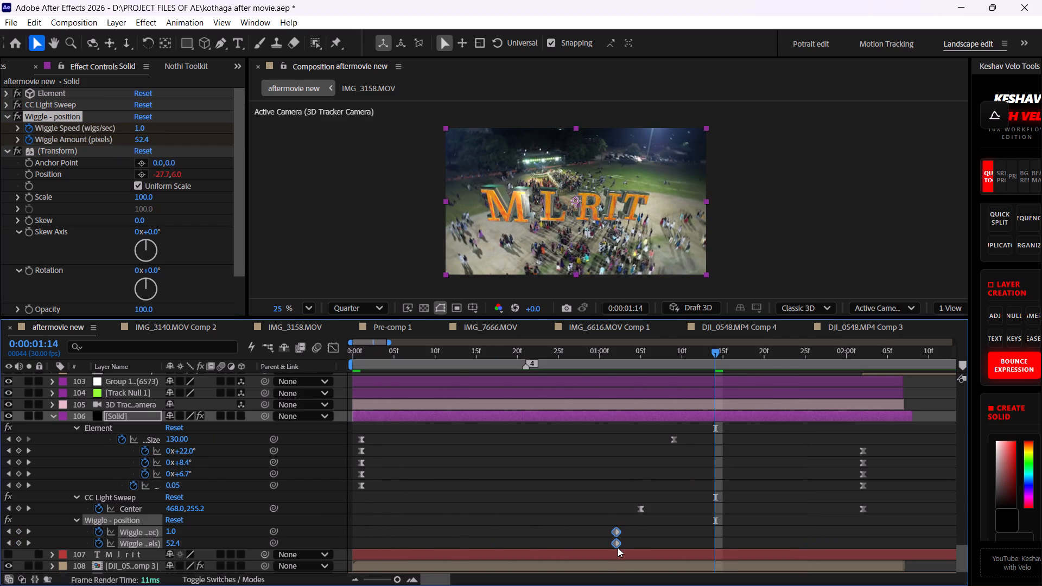
Move only the title's first Wiggle Speed and Wiggle Amount keyframe pair to 0:00:01:10, restoring the original keyframe timing beforehand.
drag(618, 547, 444, 551)
key(ctrl+z)
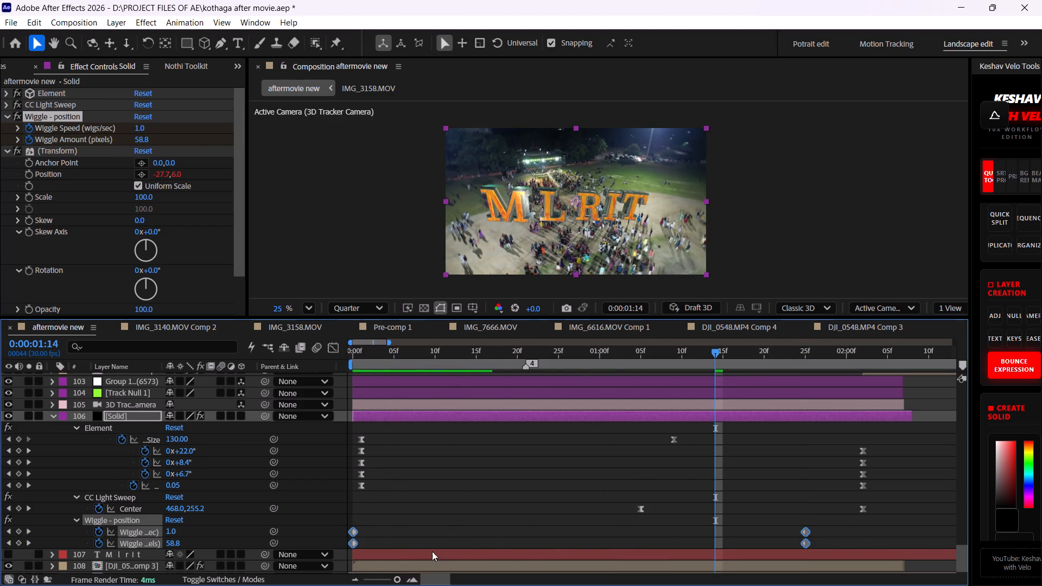
alt+drag(351, 530, 620, 543)
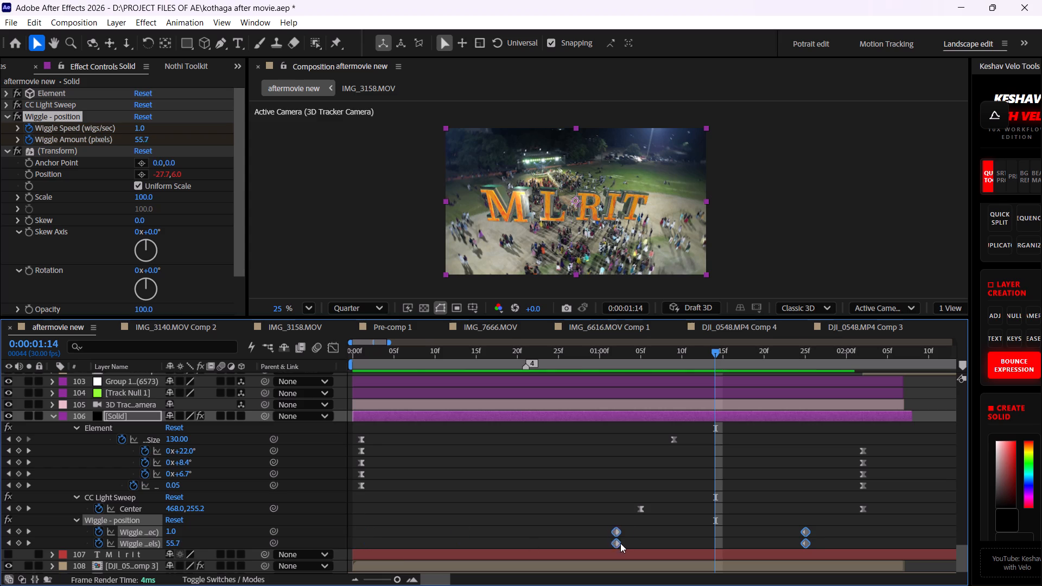
alt+drag(620, 543, 680, 562)
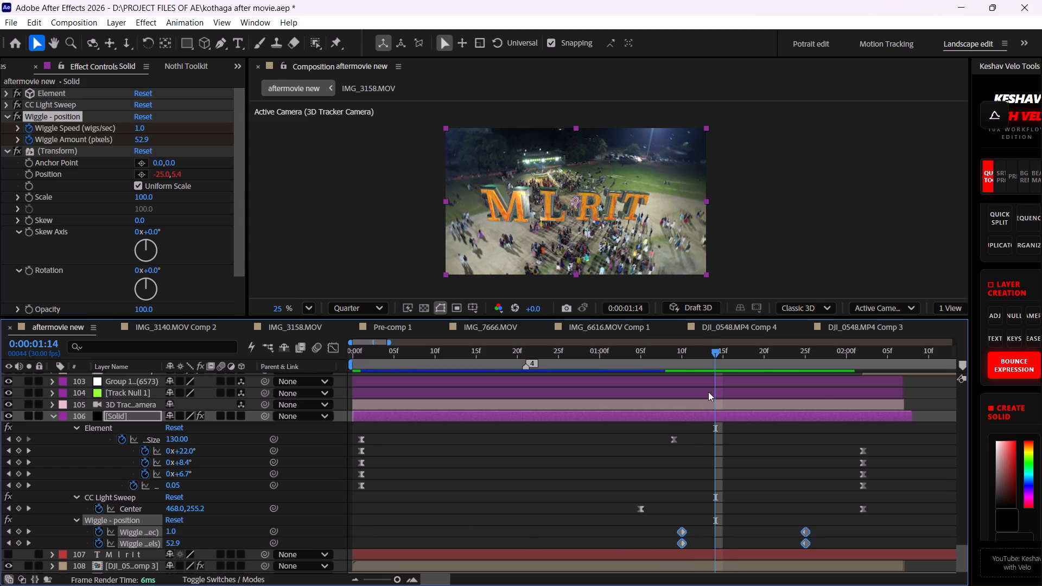
Preview the retimed title animation from about half a second in, collapsing the title solid's properties between playbacks.
drag(717, 354, 757, 388)
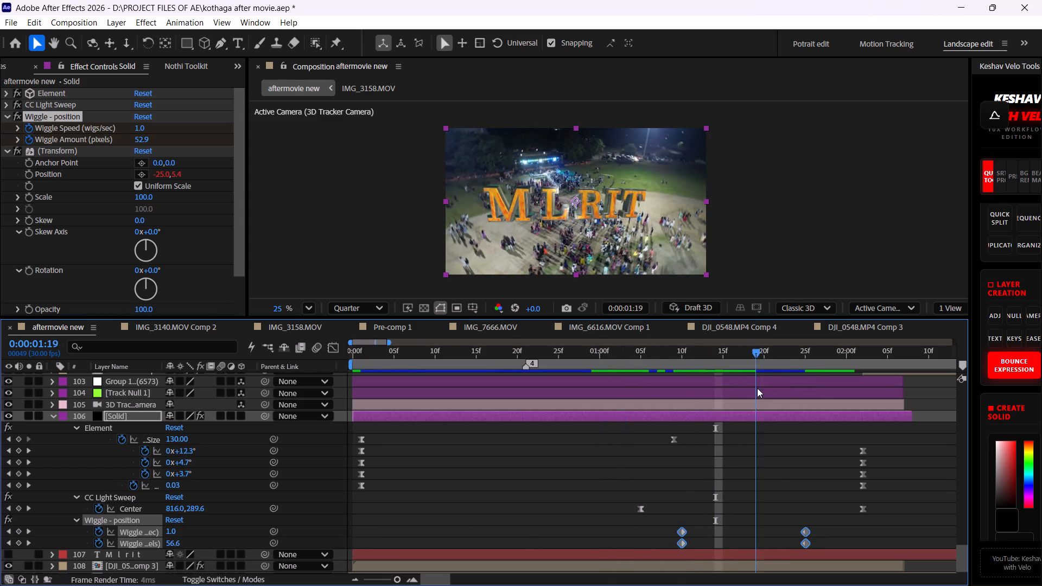
drag(757, 388, 495, 392)
key(space)
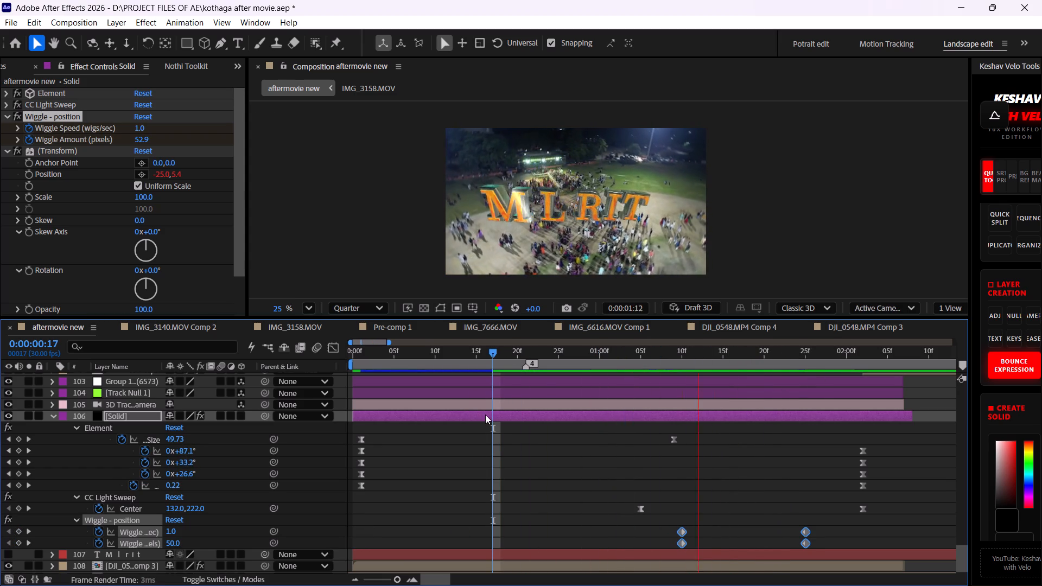
key(space)
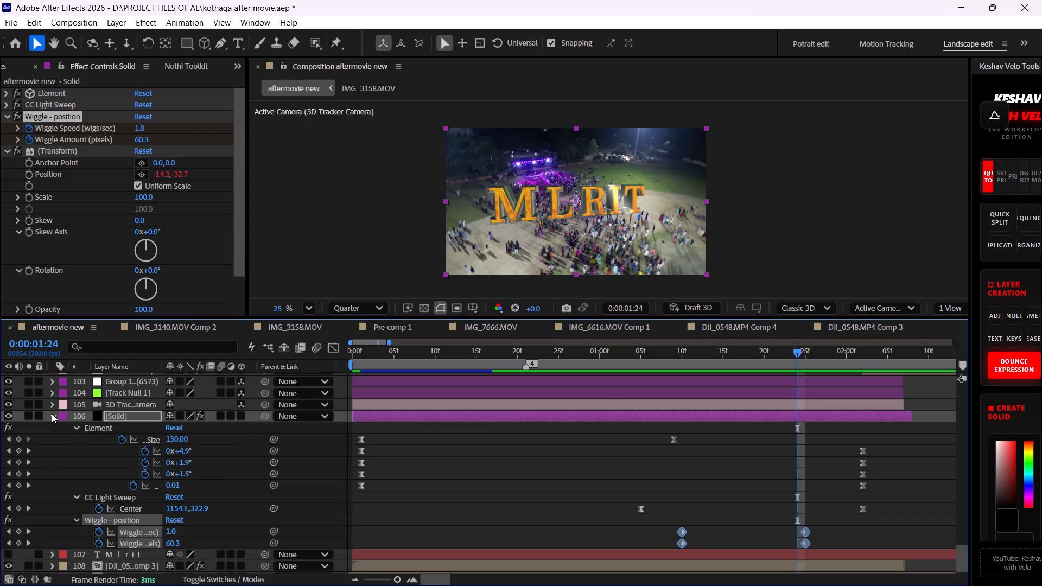
click(52, 413)
drag(785, 357, 626, 359)
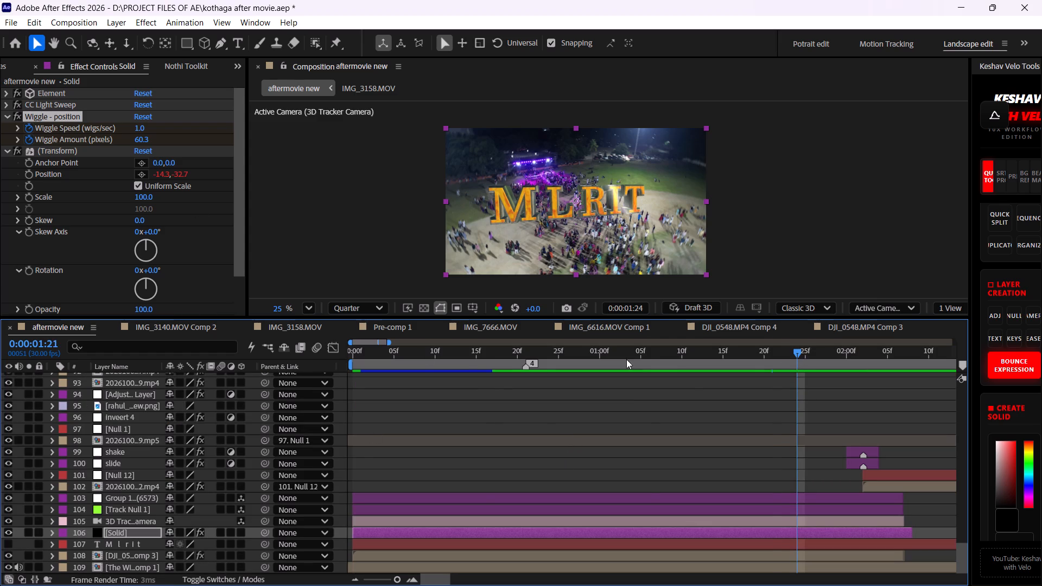
drag(626, 359, 485, 361)
key(space)
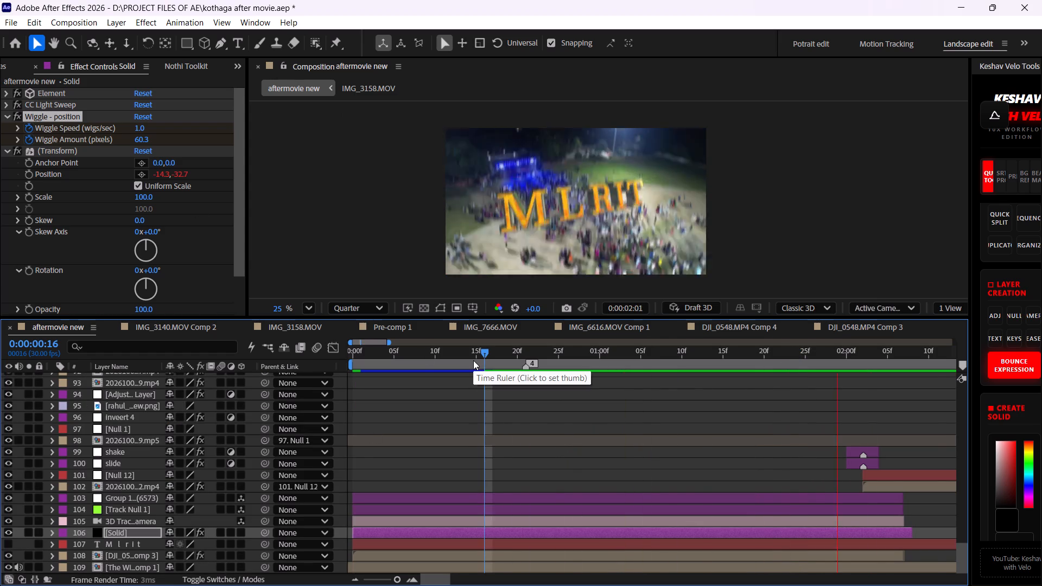
key(space)
Play back the aftermovie from its first frame through to the dancing-couple shot at about 0:00:15:12.
drag(395, 577, 384, 580)
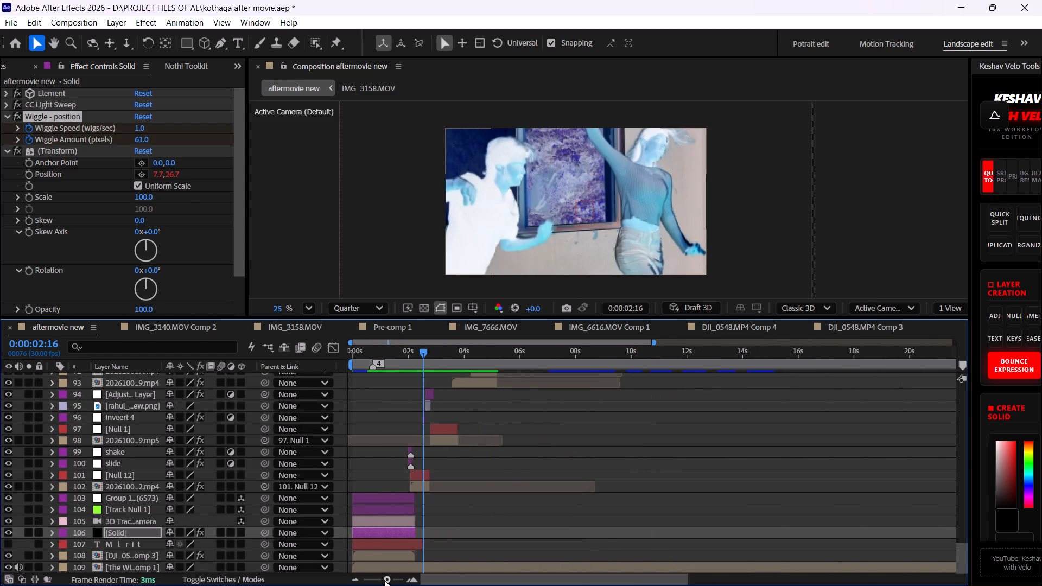
drag(384, 580, 384, 580)
drag(415, 355, 293, 359)
key(space)
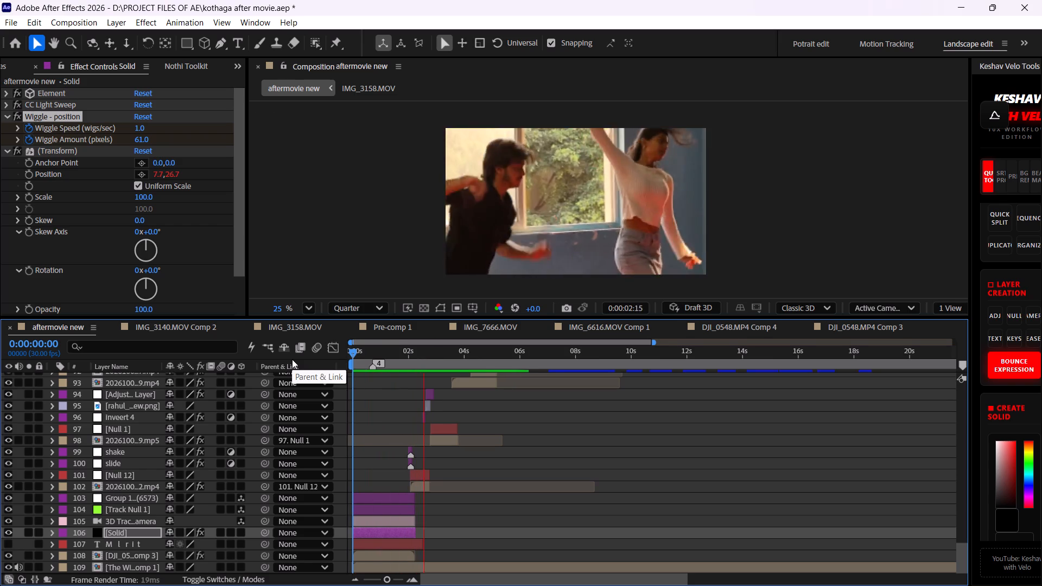
key(space)
key(space)
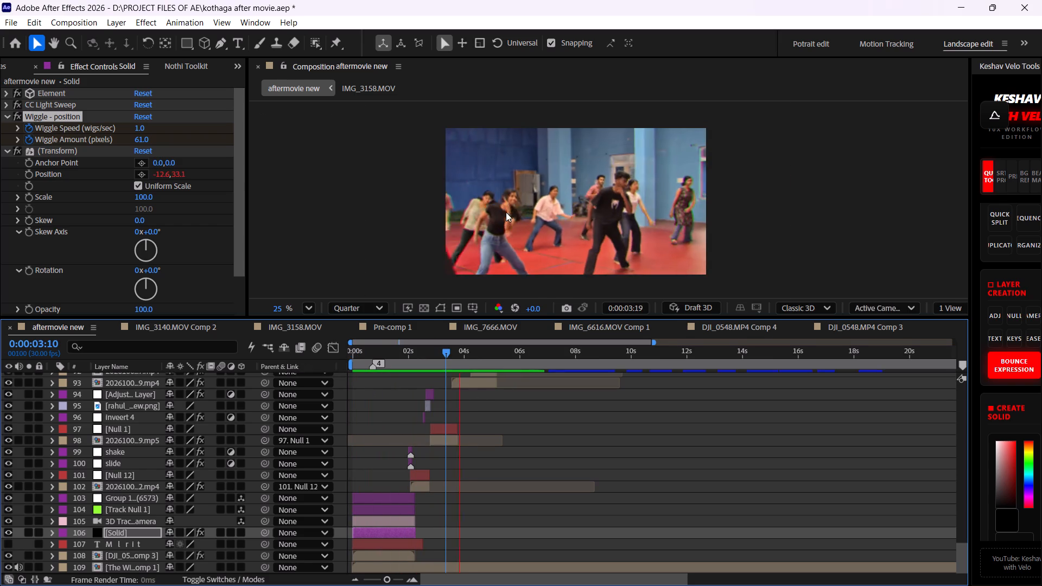
scroll(506, 212, down, 2)
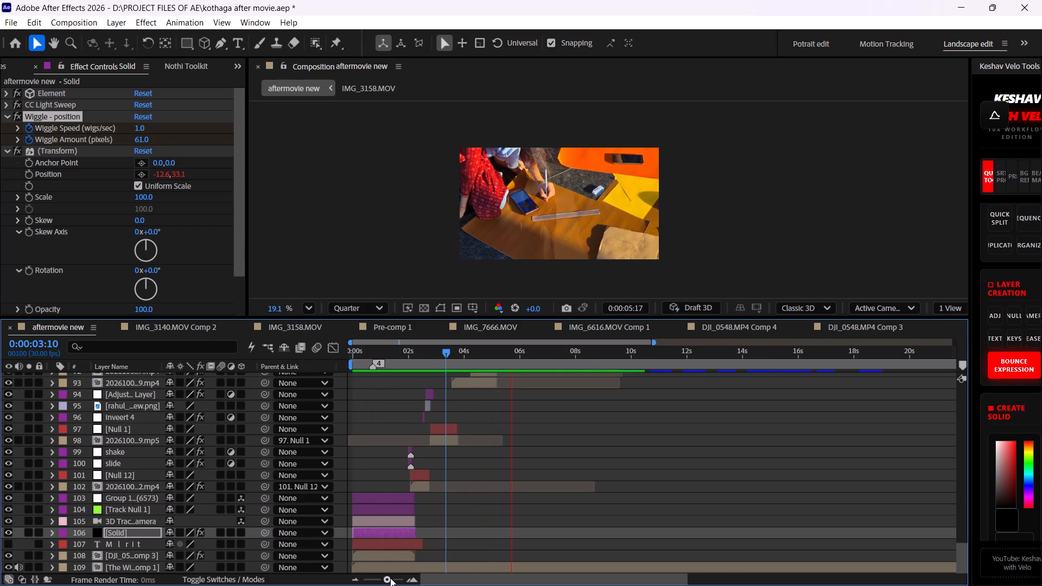
drag(386, 579, 390, 585)
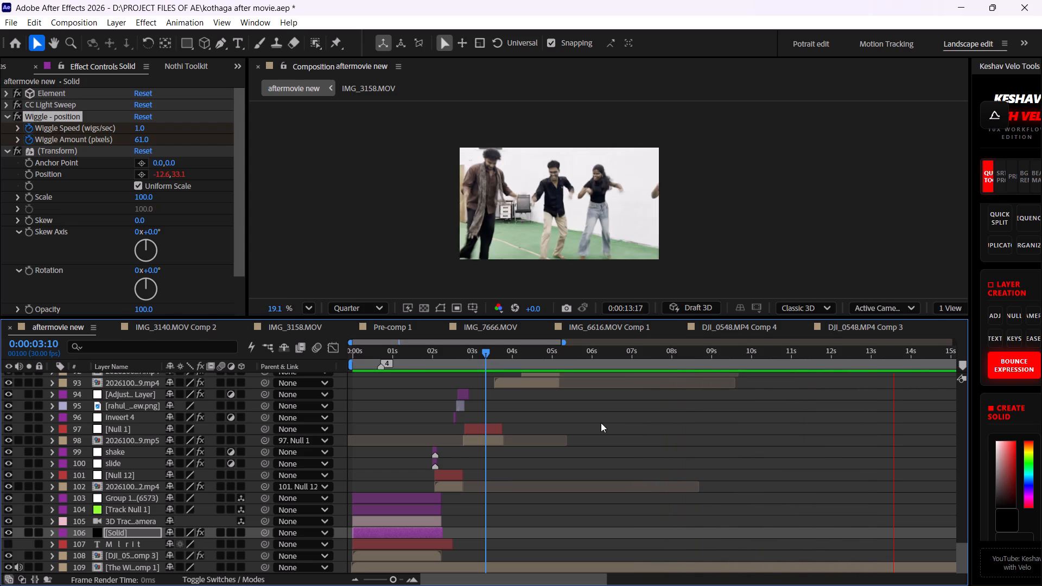
scroll(603, 421, up, 2)
key(space)
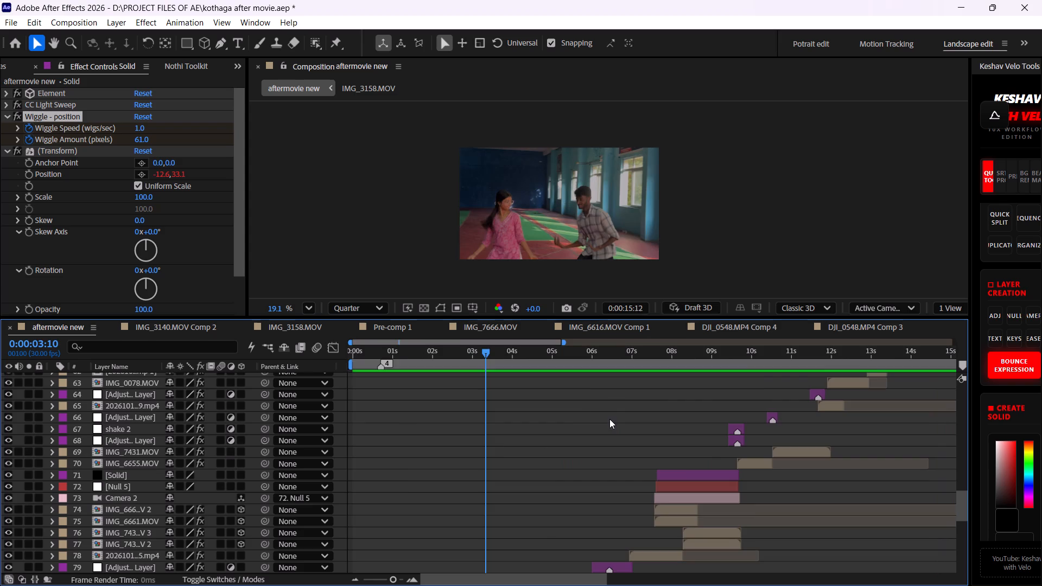
Inspect the solid above the IMG_6616 clip at about 0:00:15:22, checking its effects, transform values and animated properties.
scroll(636, 458, up, 1)
click(651, 474)
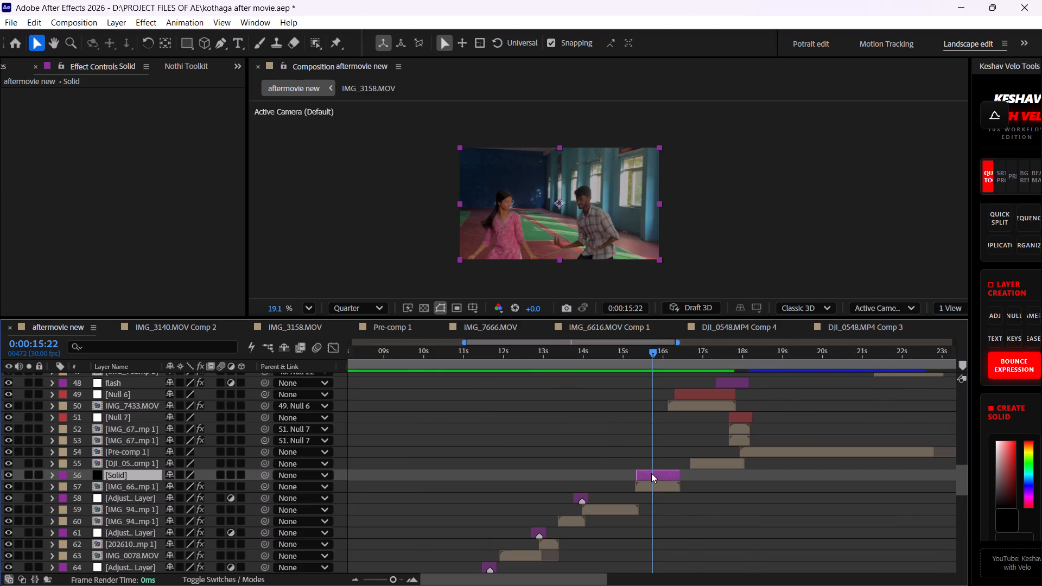
key(e)
key(u)
key(u)
click(650, 475)
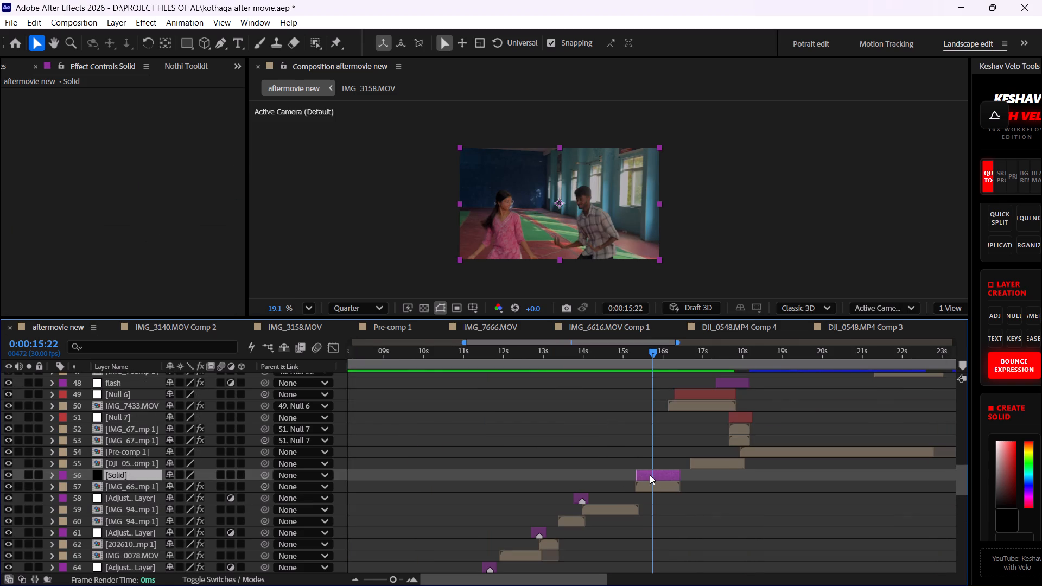
text(uu)
click(655, 490)
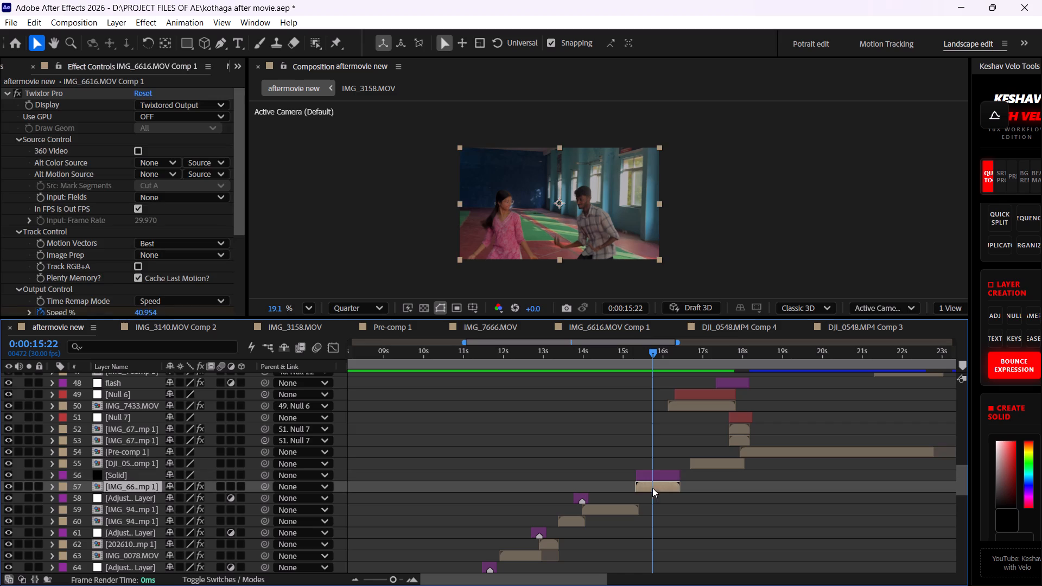
click(650, 474)
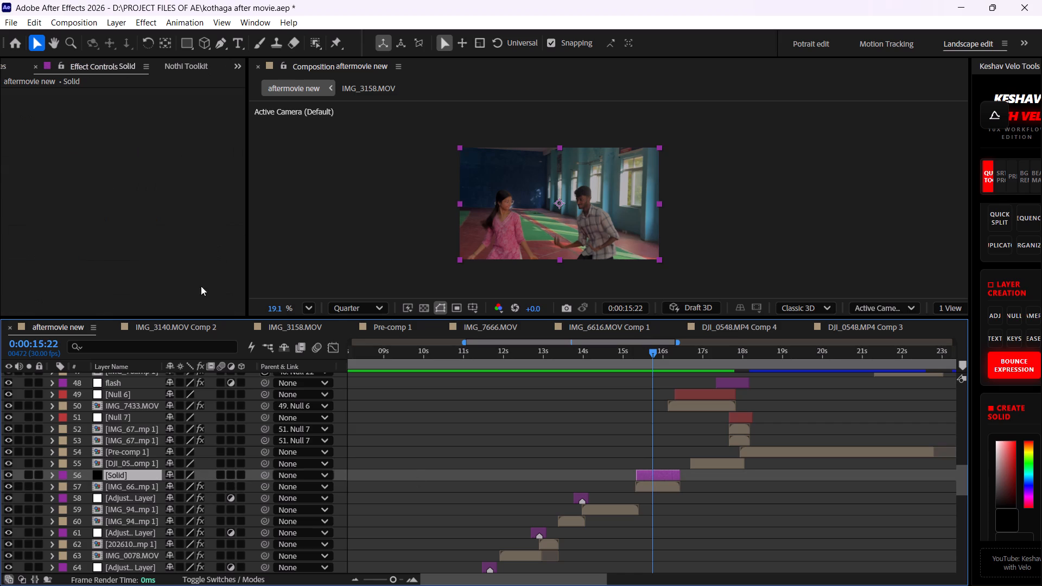
click(237, 69)
click(255, 150)
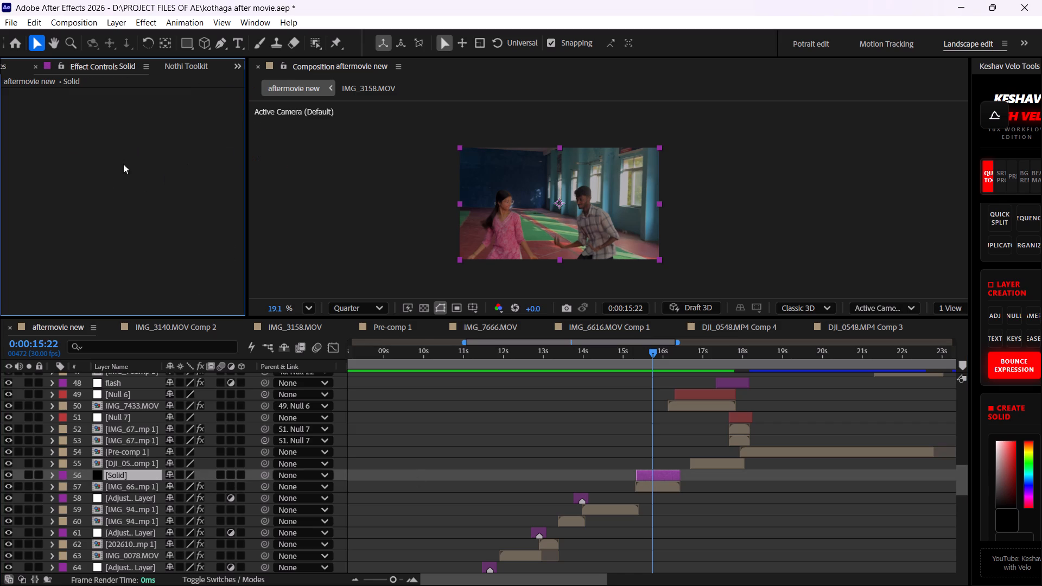
key(e)
click(123, 473)
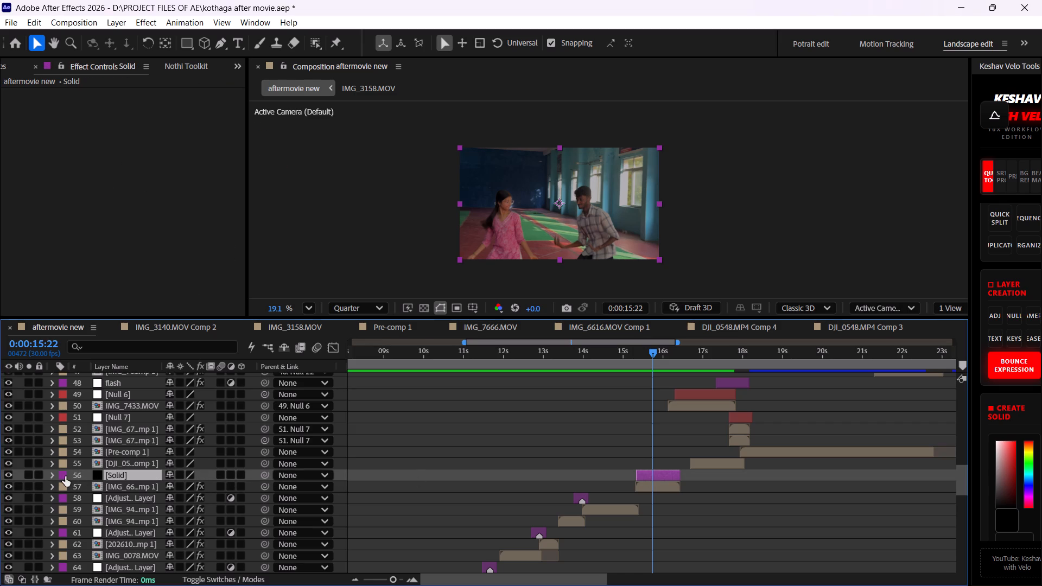
click(54, 473)
click(65, 488)
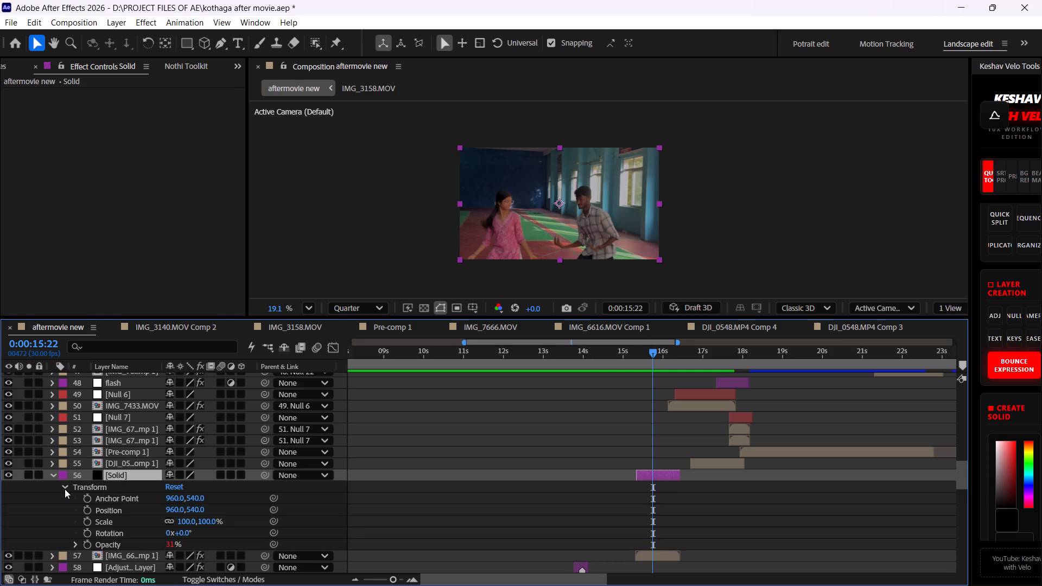
click(51, 476)
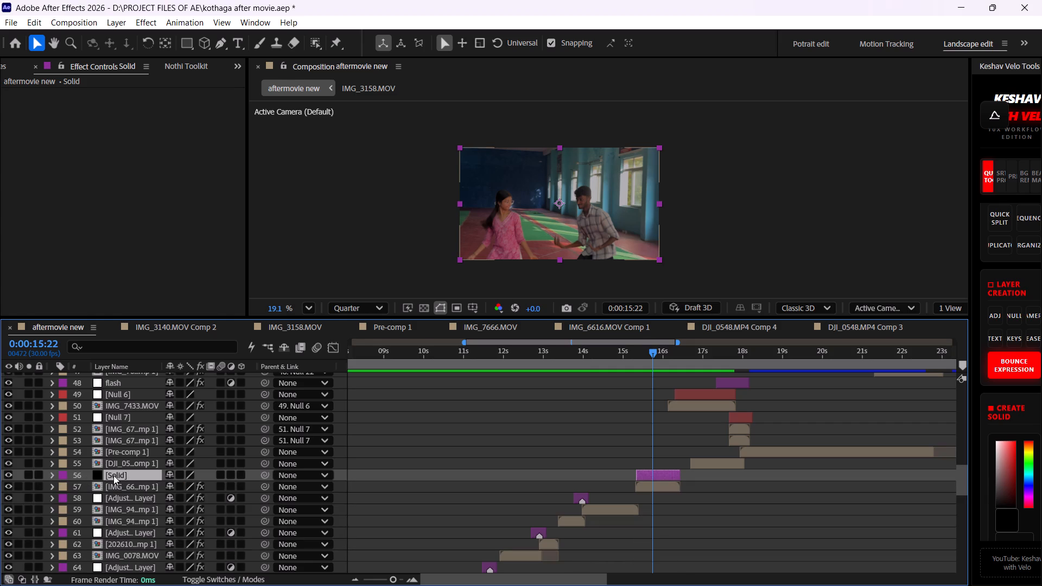
key(p)
key(p)
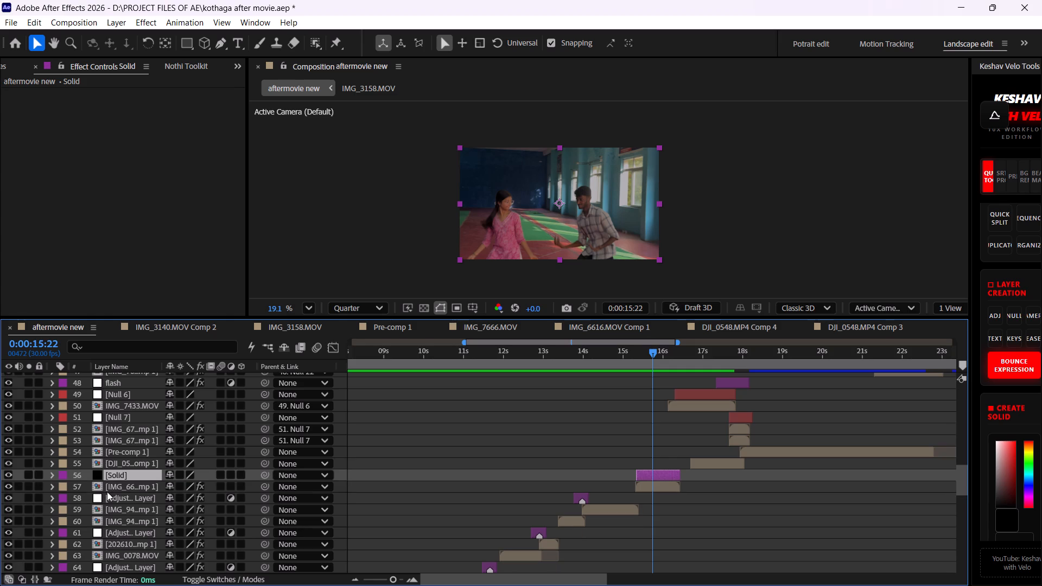
key(p)
click(651, 360)
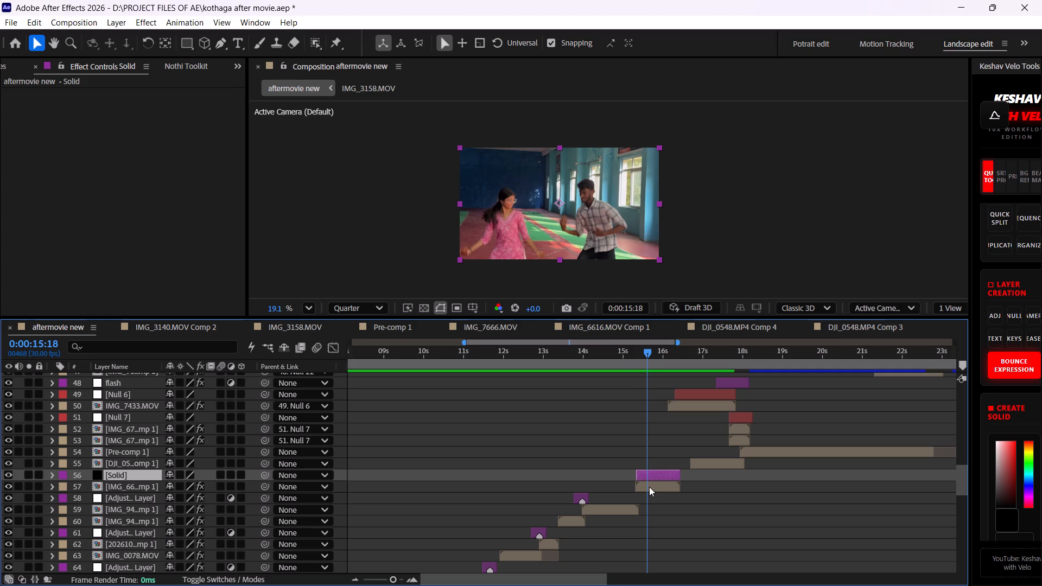
key(alt+u)
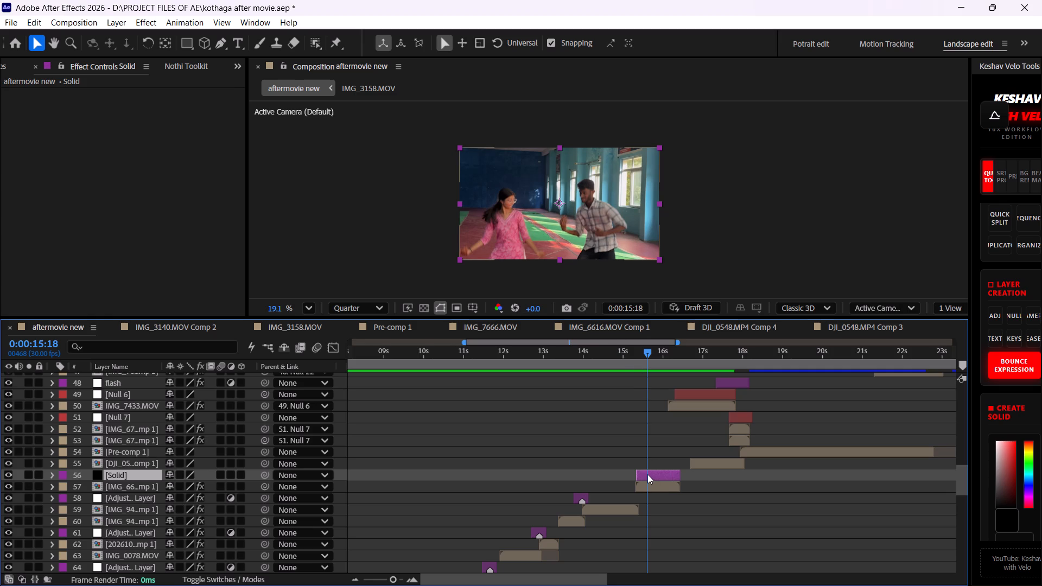
Save the project.
key(ctrl+s)
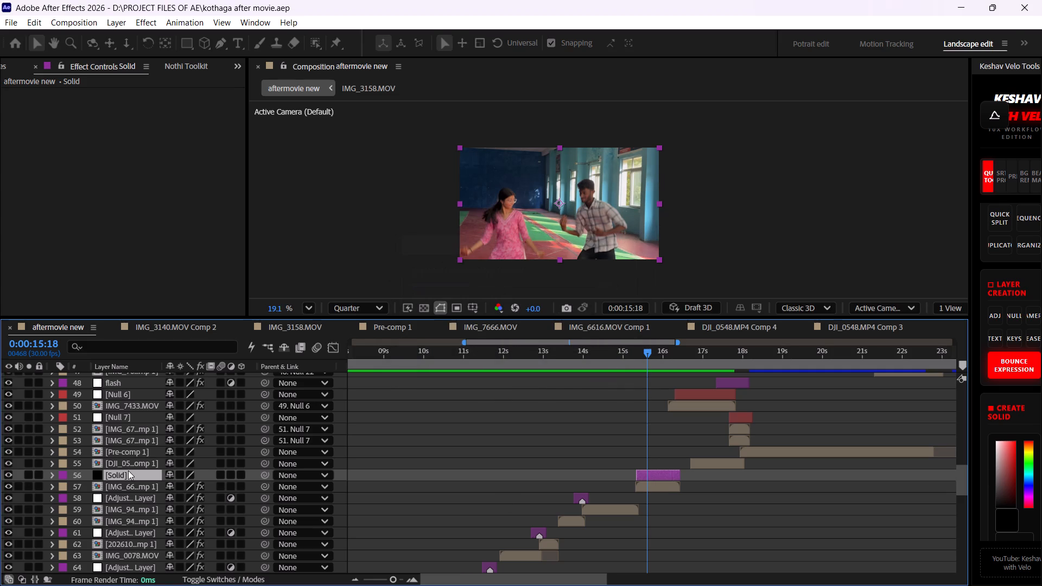
Reveal the Opacity expression of the solid above the IMG_6616 clip and change it to wiggle(75,20)-90.
key(e)
key(u)
key(u)
key(u)
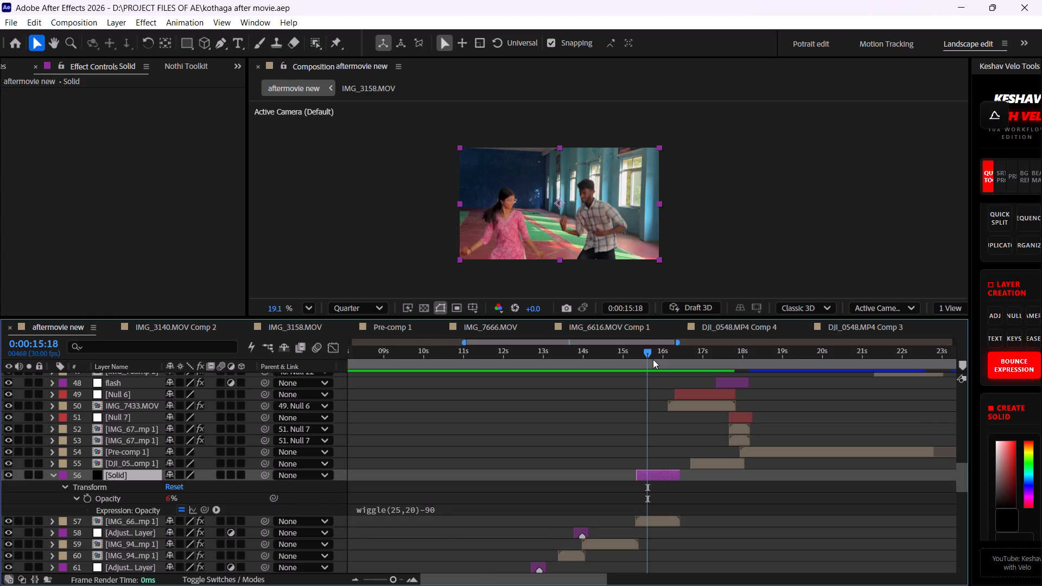
drag(650, 355, 647, 407)
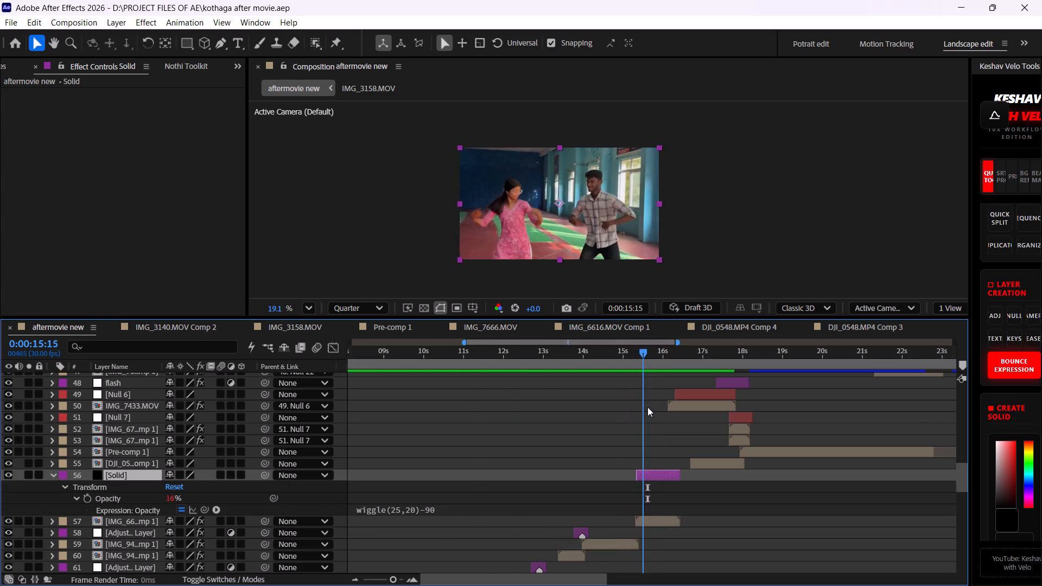
drag(647, 407, 647, 409)
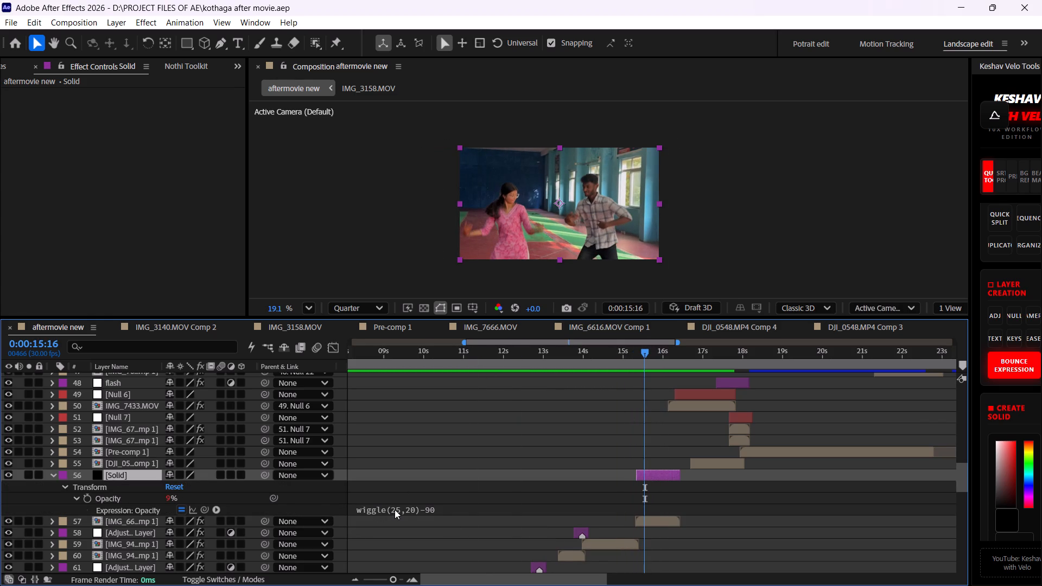
click(397, 509)
click(425, 510)
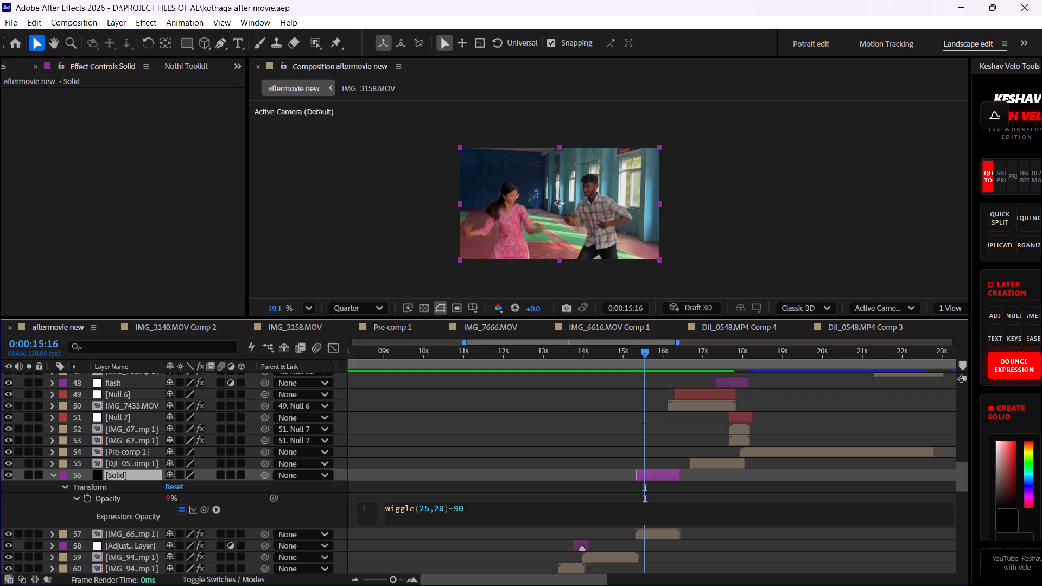
key(BackSpace)
key(7)
click(473, 518)
click(602, 494)
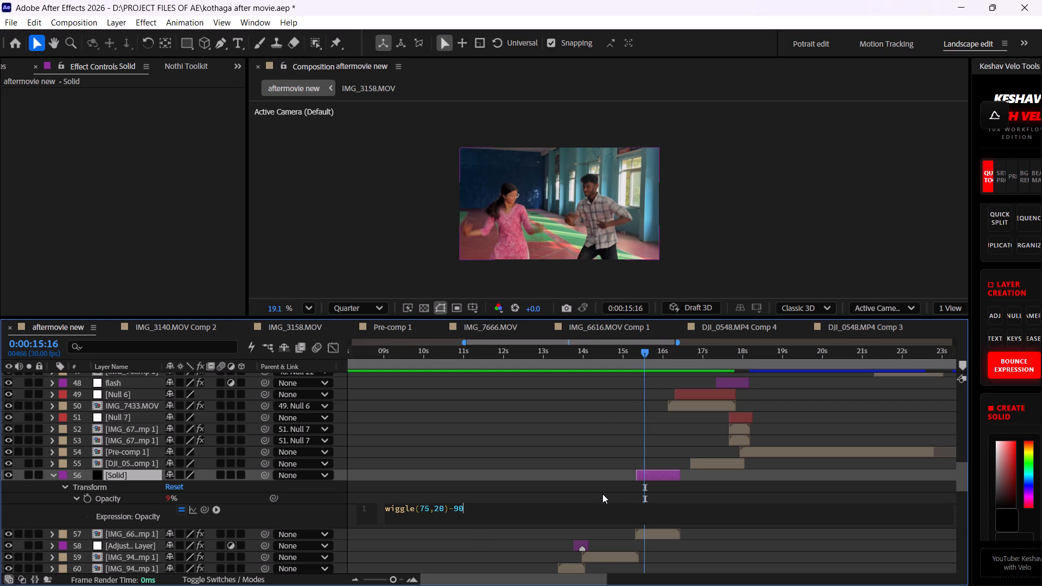
Review the flicker over the dancing-couple shot, and change the solid's Opacity expression to wiggle(75,120)-90.
drag(626, 359, 611, 369)
key(space)
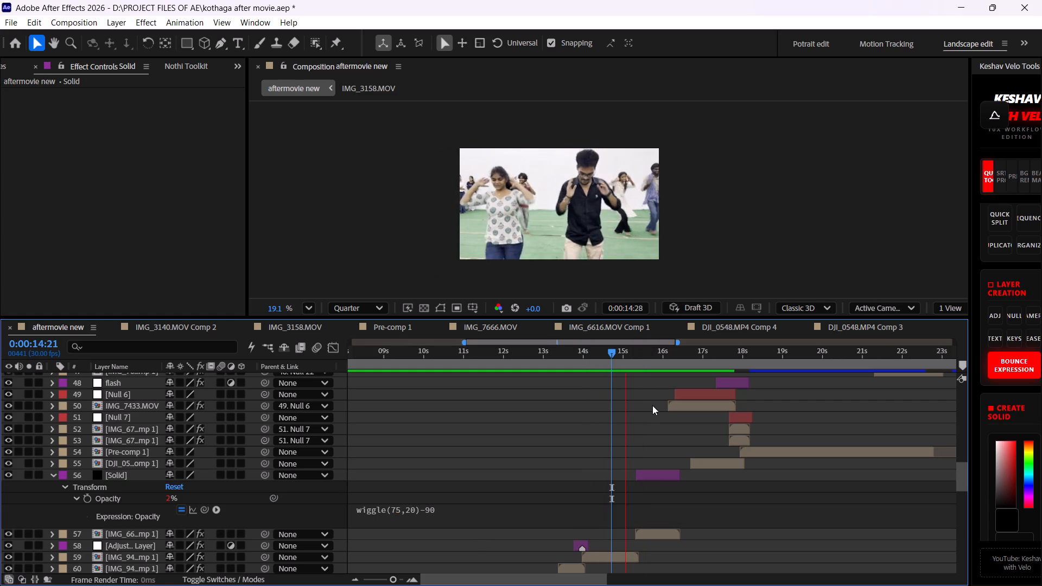
key(space)
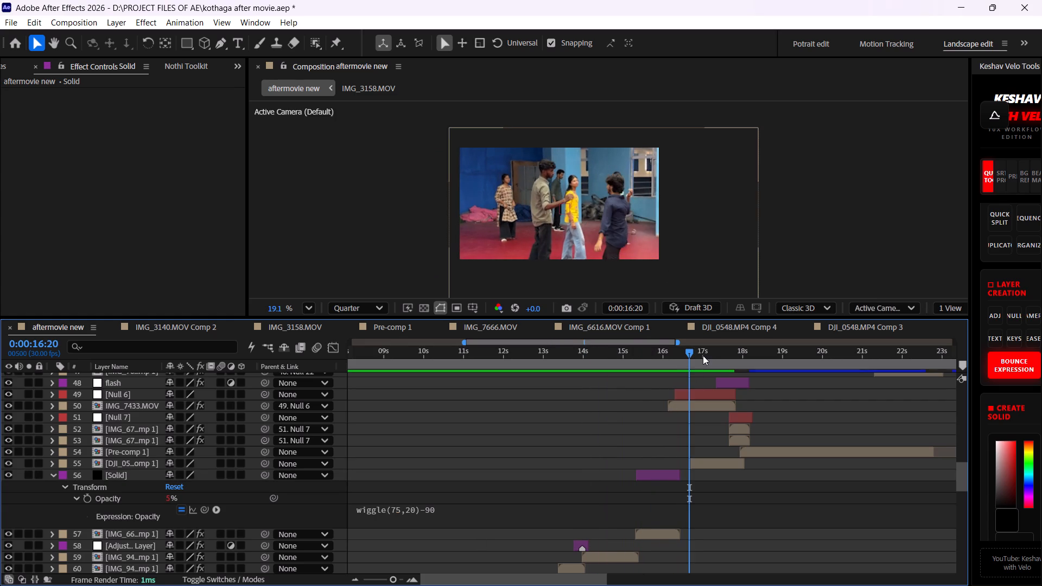
drag(692, 355, 652, 359)
click(409, 508)
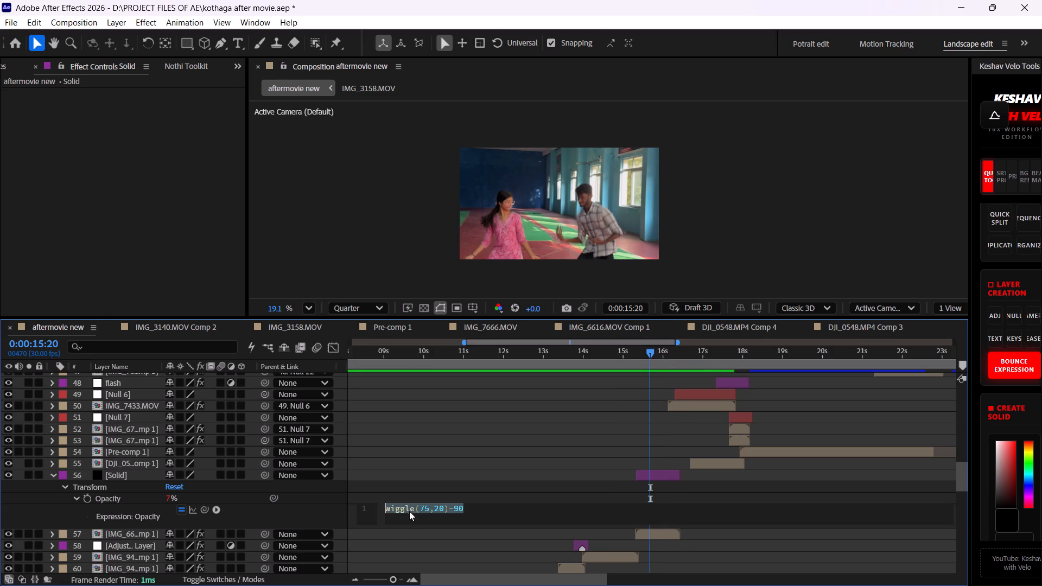
click(437, 509)
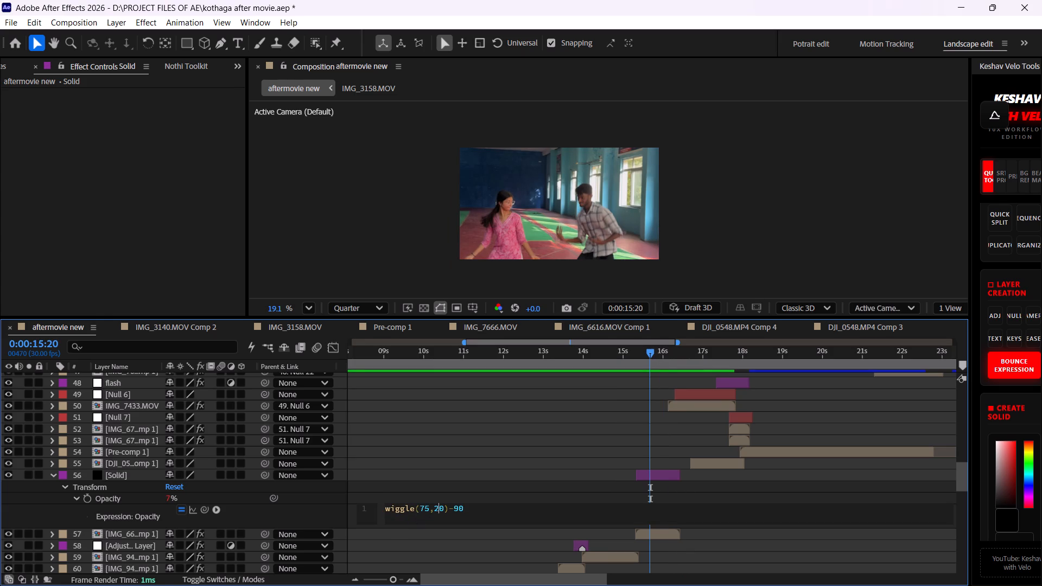
key(BackSpace)
text(12)
key(Return)
key(ctrl+z)
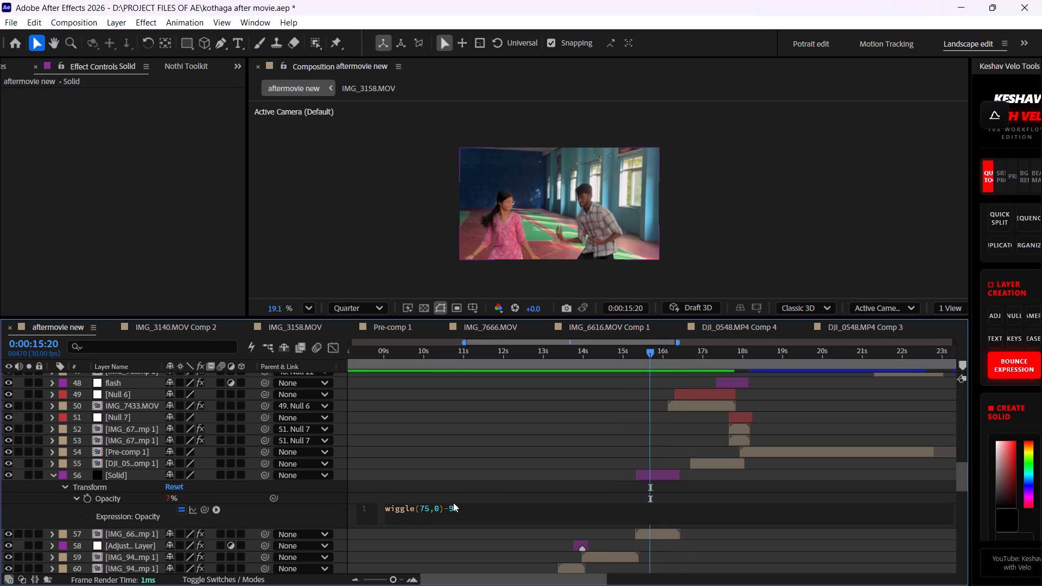
text(12)
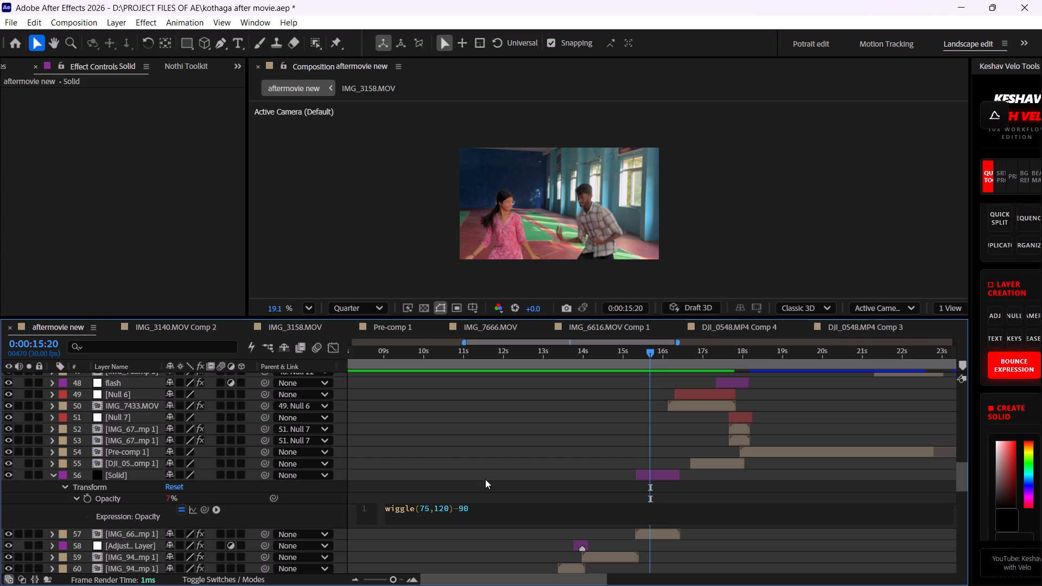
click(485, 479)
Play back and scrub the dancing-couple shot up to about 0:00:16:03 to examine the solid's opacity flicker.
drag(639, 352, 617, 354)
key(space)
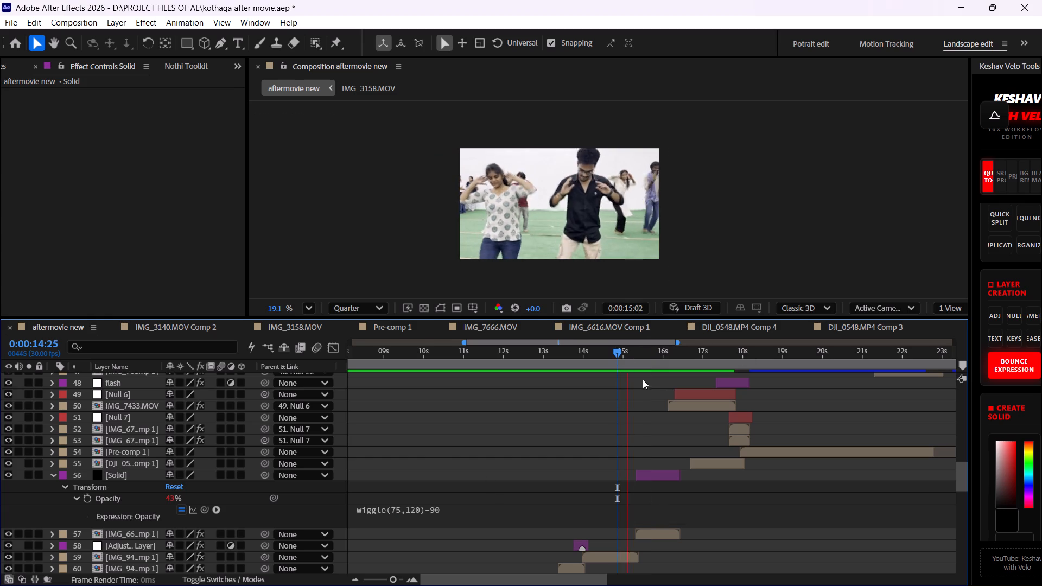
key(space)
drag(692, 354, 607, 361)
key(space)
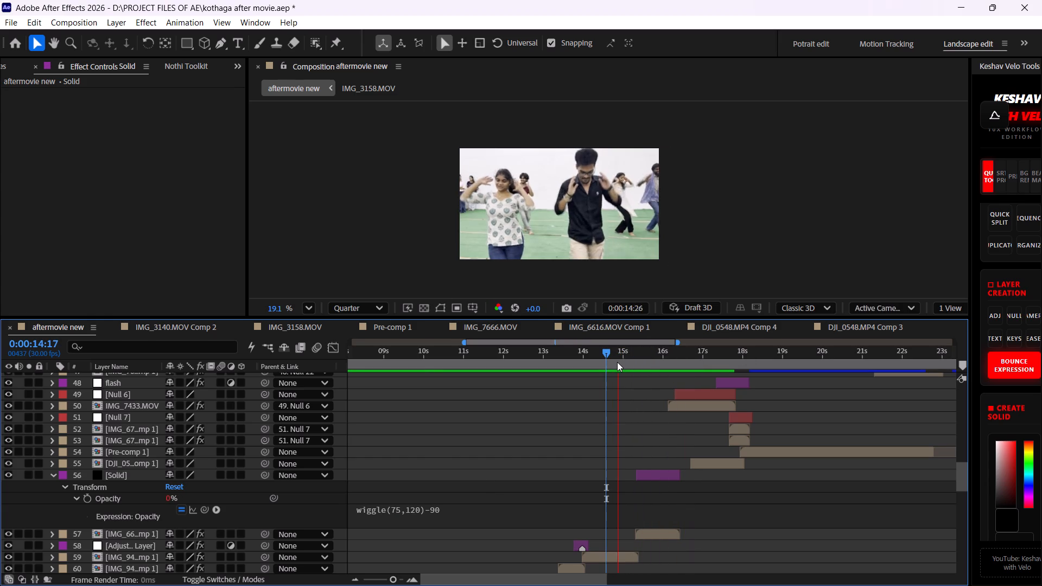
key(space)
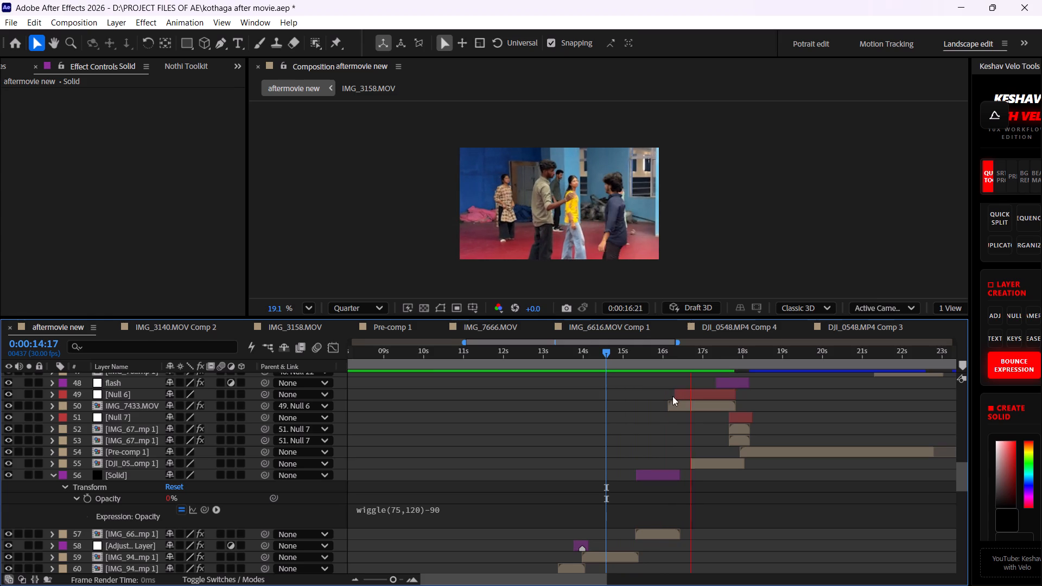
drag(688, 353, 655, 353)
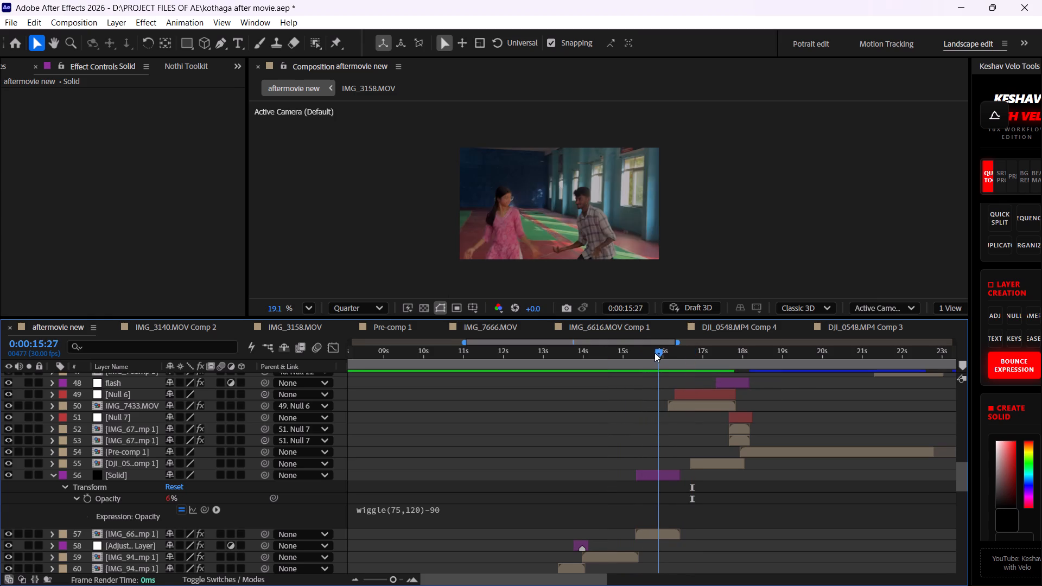
drag(655, 353, 664, 352)
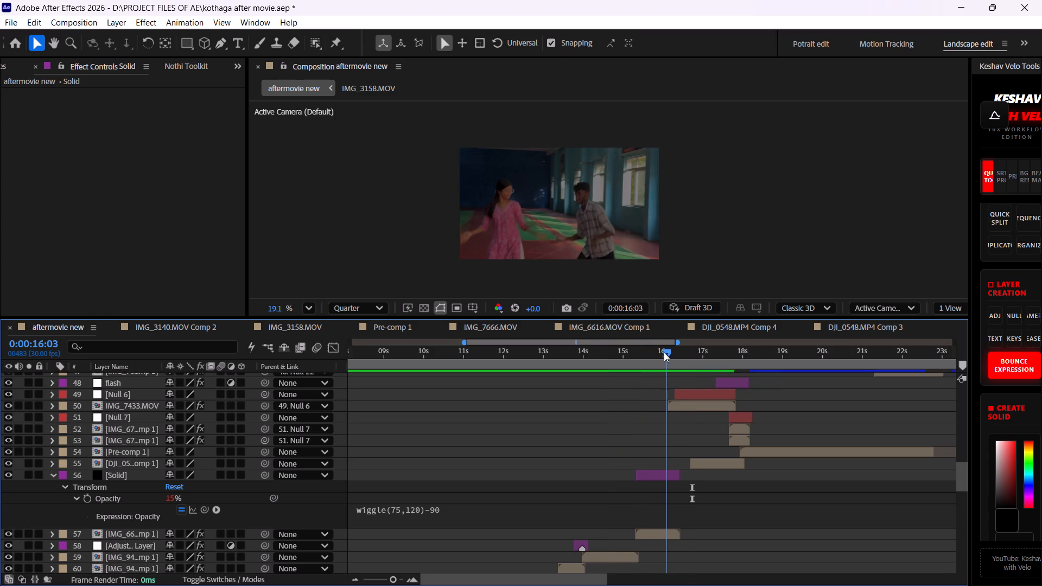
drag(664, 352, 660, 350)
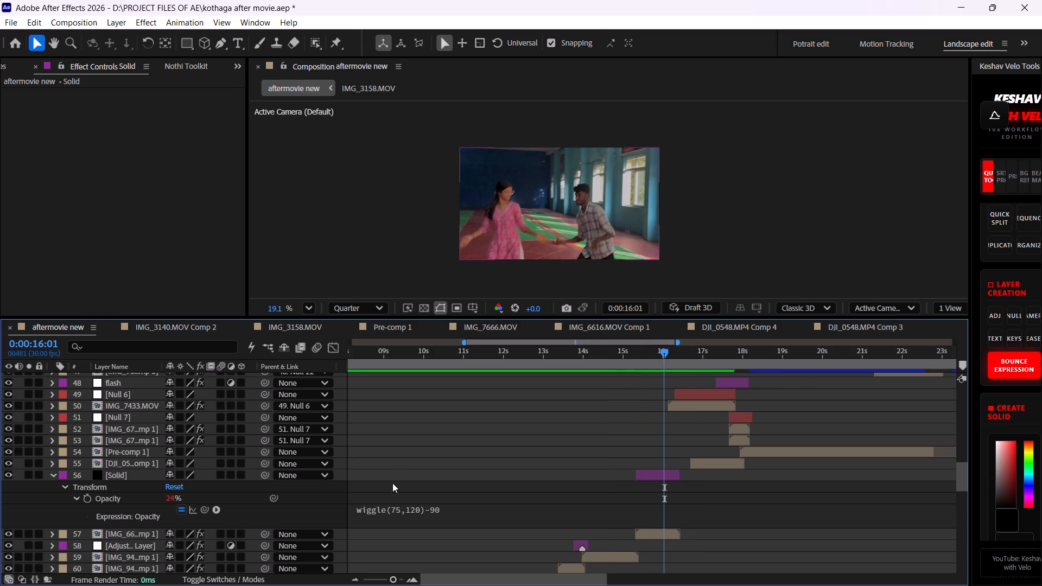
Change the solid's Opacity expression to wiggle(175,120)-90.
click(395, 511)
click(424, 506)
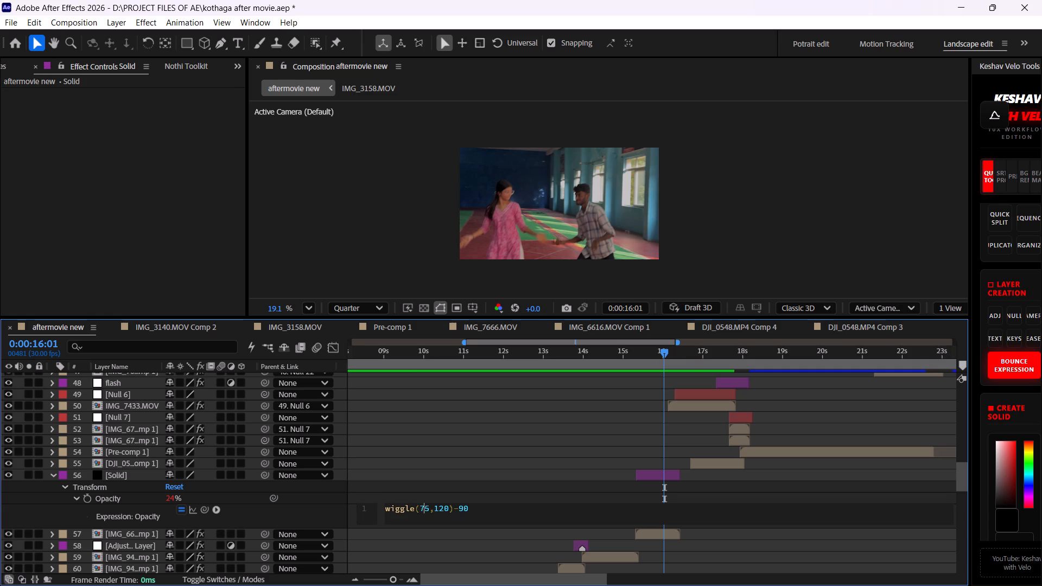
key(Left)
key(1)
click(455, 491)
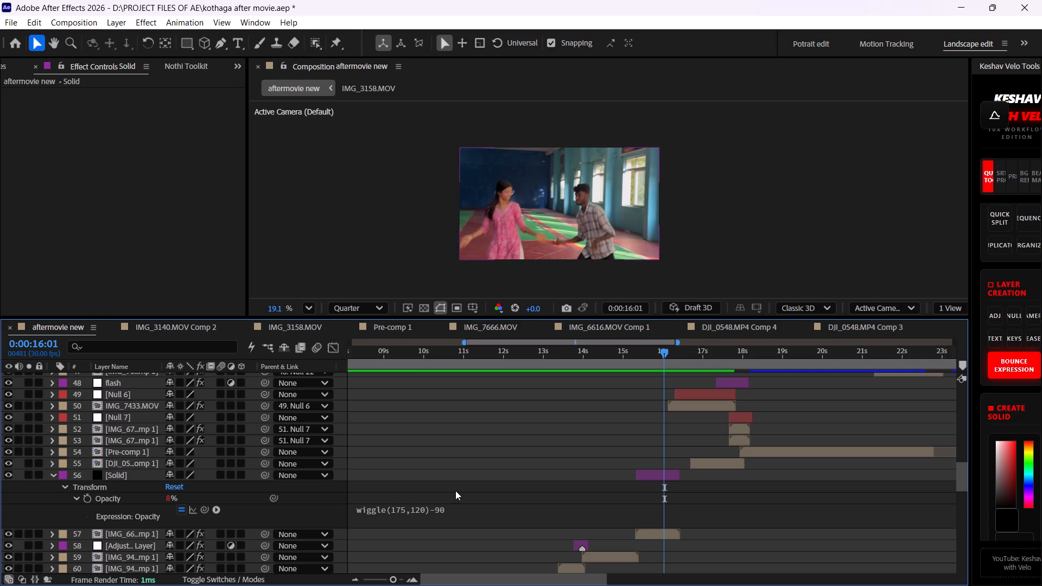
Play back through to the group shot at about 0:00:16:23, and move the solid directly beneath the flash layer, above Null 6.
drag(668, 354, 624, 357)
key(space)
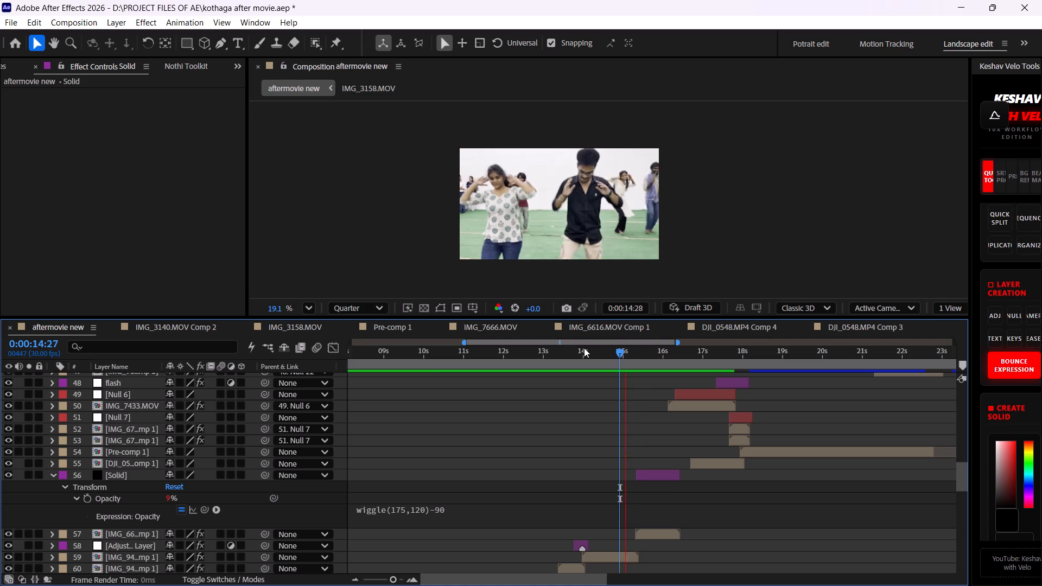
key(space)
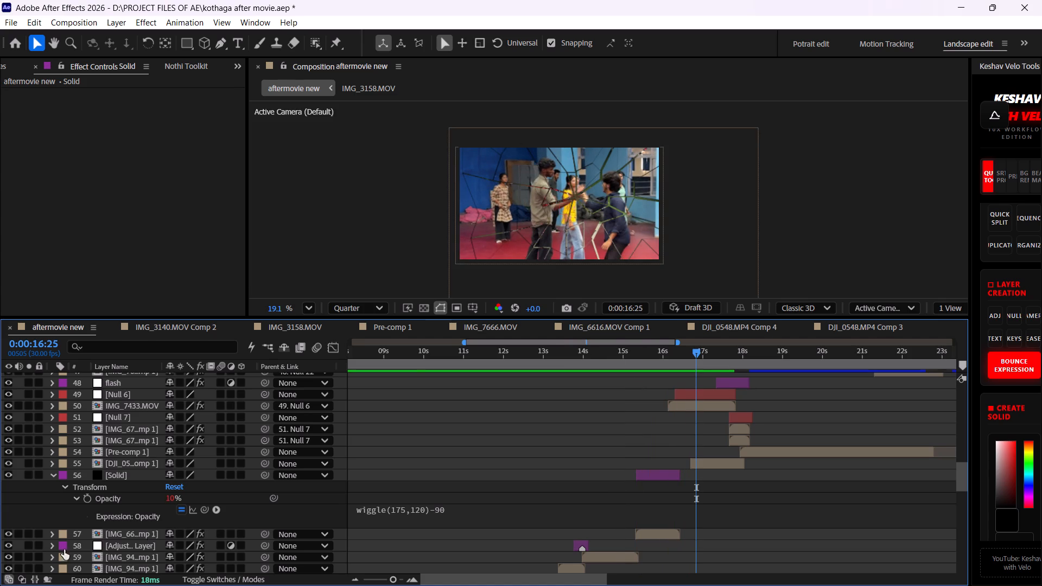
drag(695, 354, 685, 356)
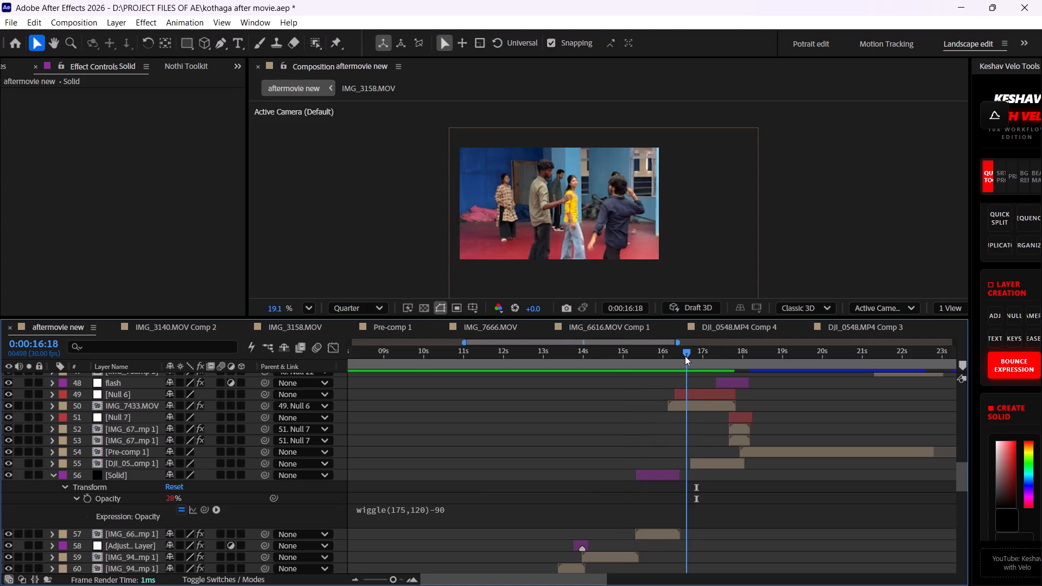
drag(685, 356, 692, 364)
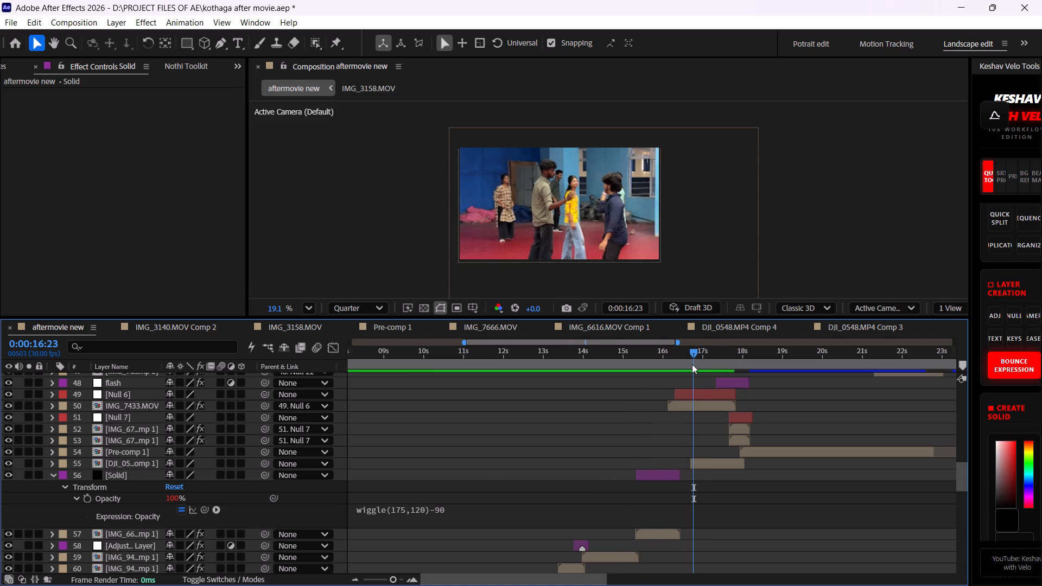
drag(117, 475, 106, 415)
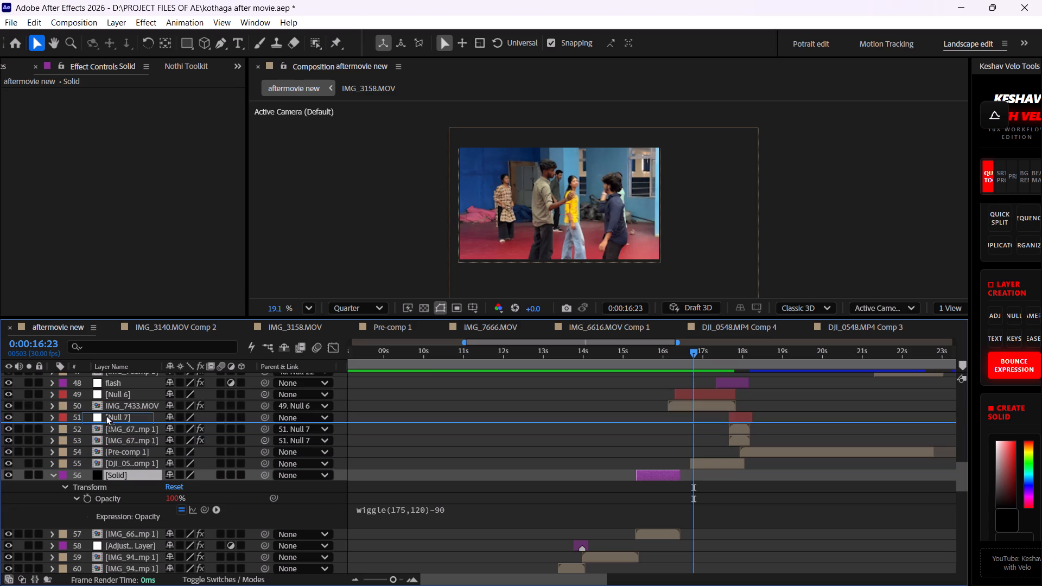
drag(106, 415, 99, 388)
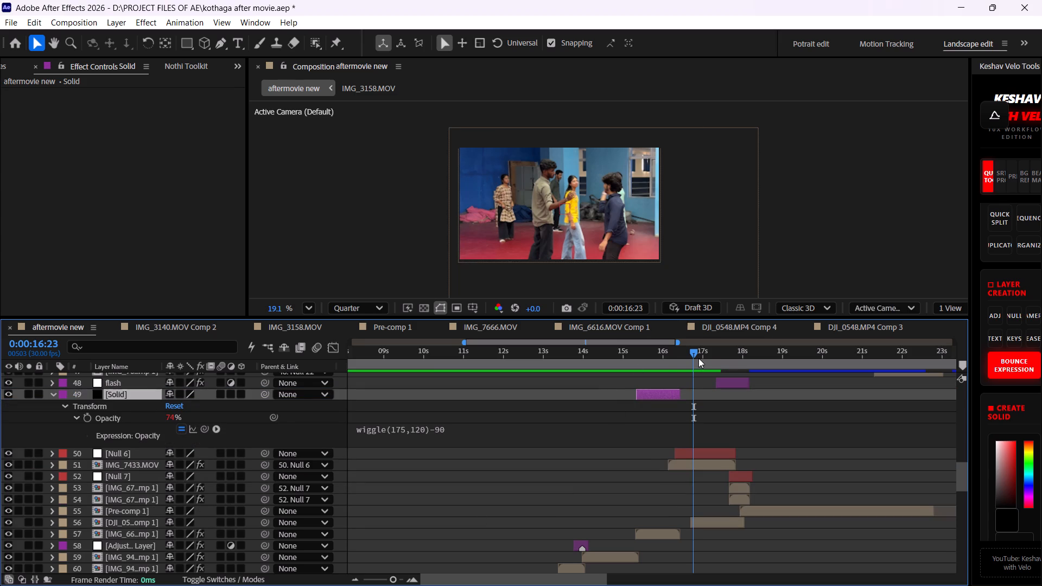
Preview the flicker, extend the solid's end to about 0:00:16:22, and shift its start slightly earlier at the dancing-couple cut.
drag(693, 353, 658, 348)
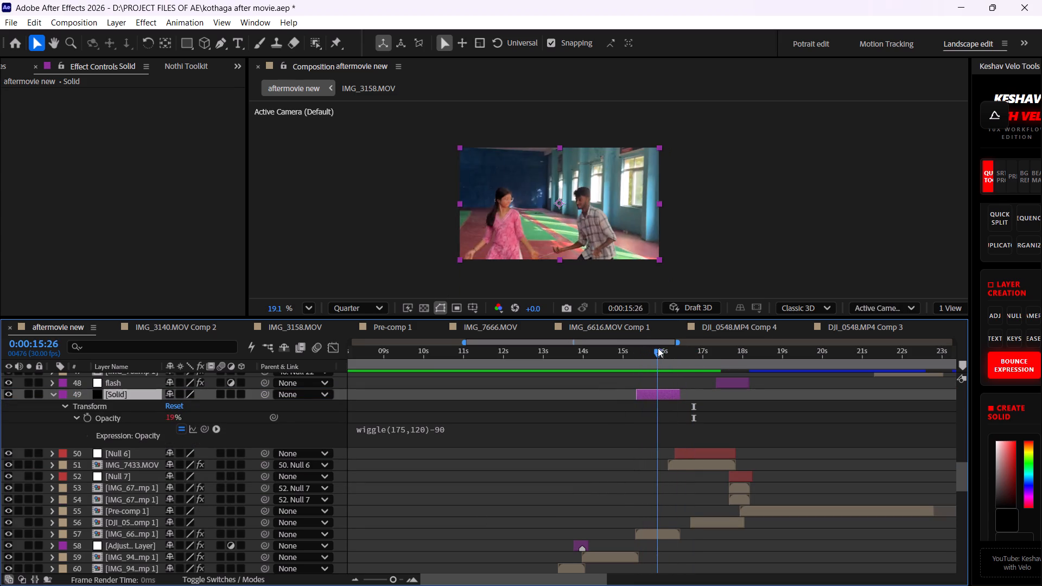
drag(658, 348, 625, 345)
key(space)
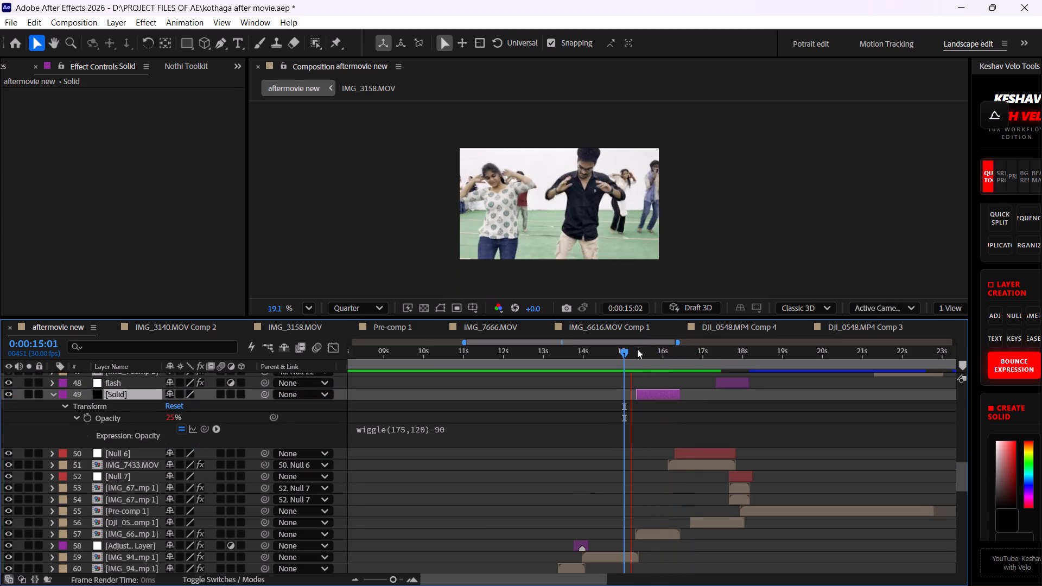
key(space)
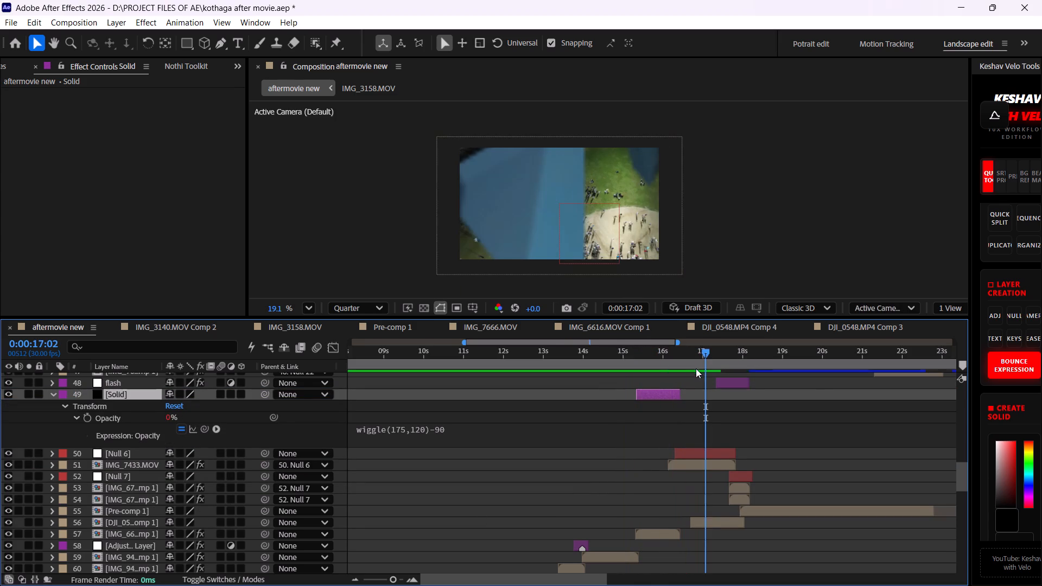
drag(705, 354, 693, 356)
drag(682, 392, 692, 400)
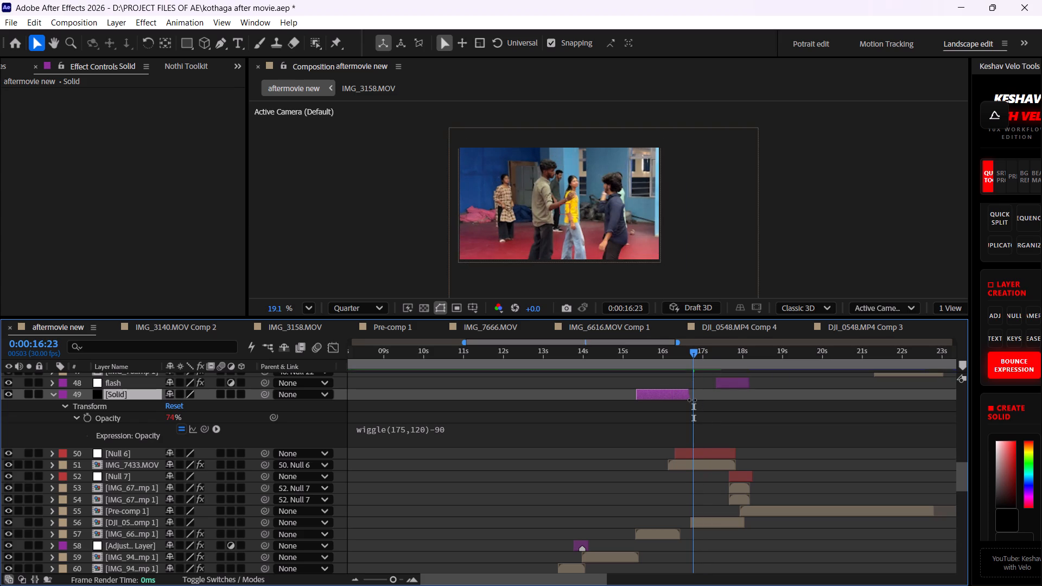
drag(692, 400, 696, 403)
drag(699, 352, 638, 352)
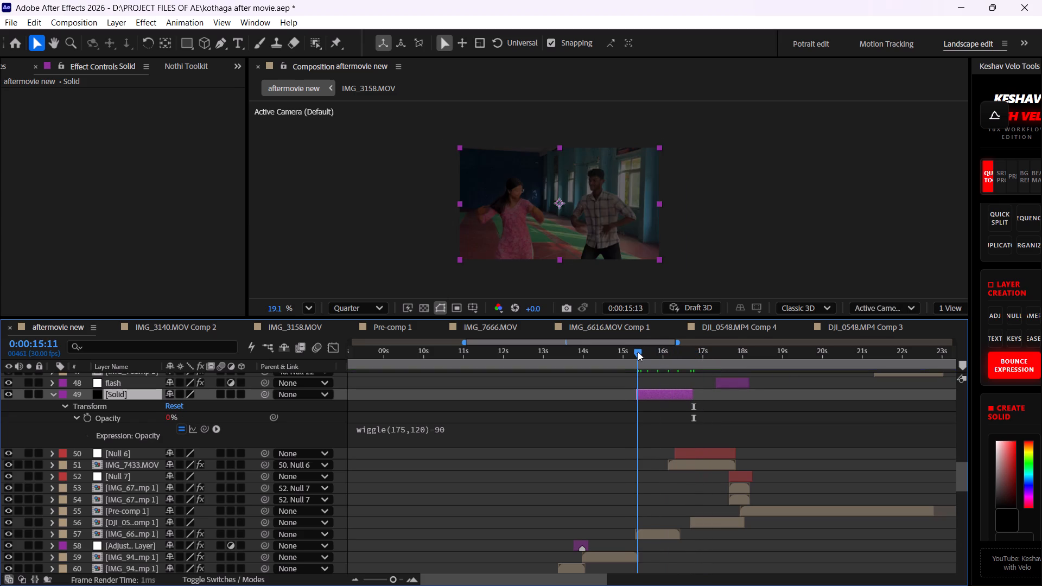
drag(638, 352, 633, 350)
click(637, 391)
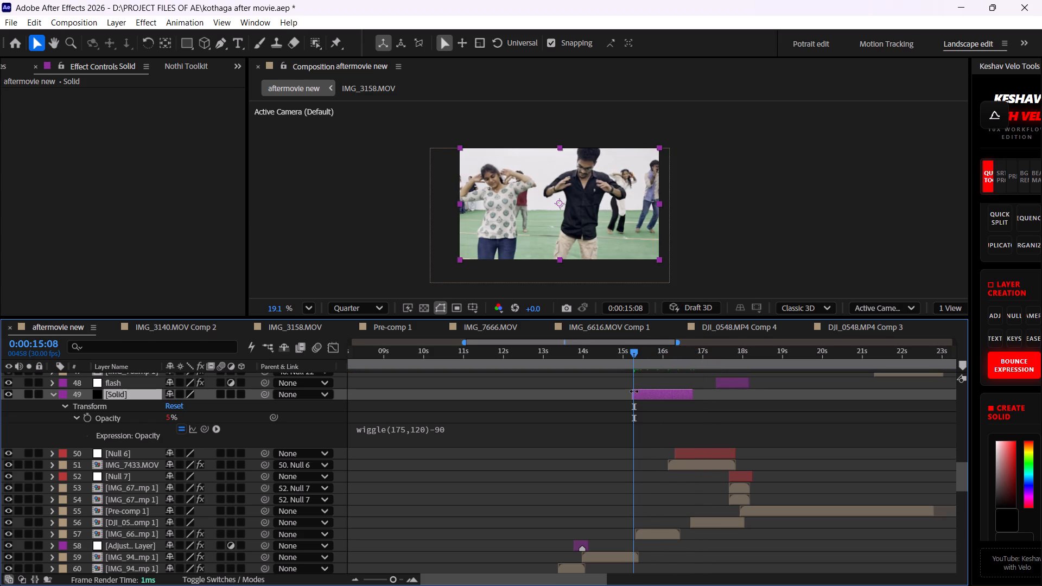
Play back the flicker from about 0:00:14:28 and extend the solid's end to cover the frame at 0:00:16:23.
drag(630, 353, 614, 354)
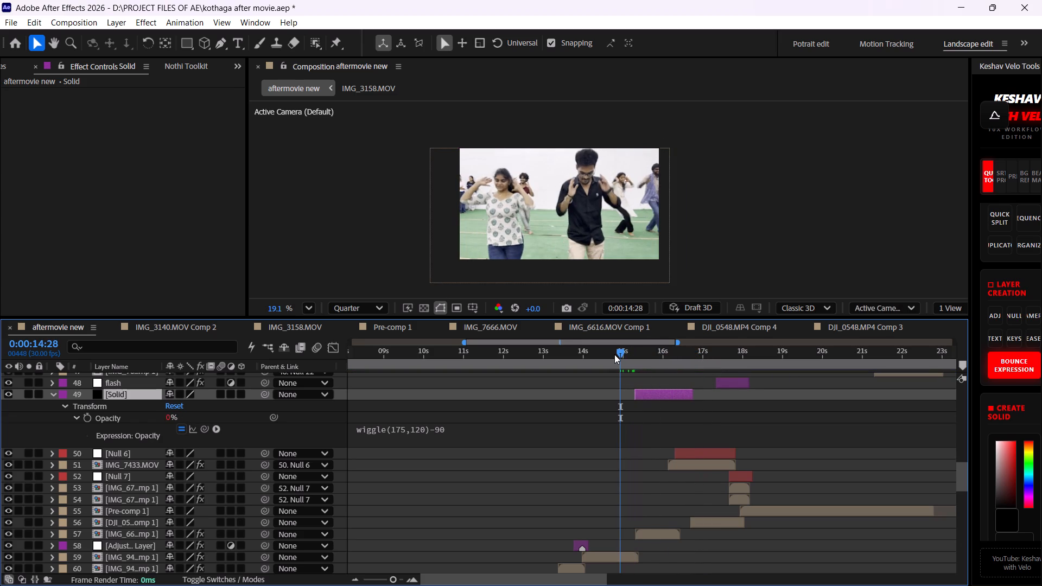
key(space)
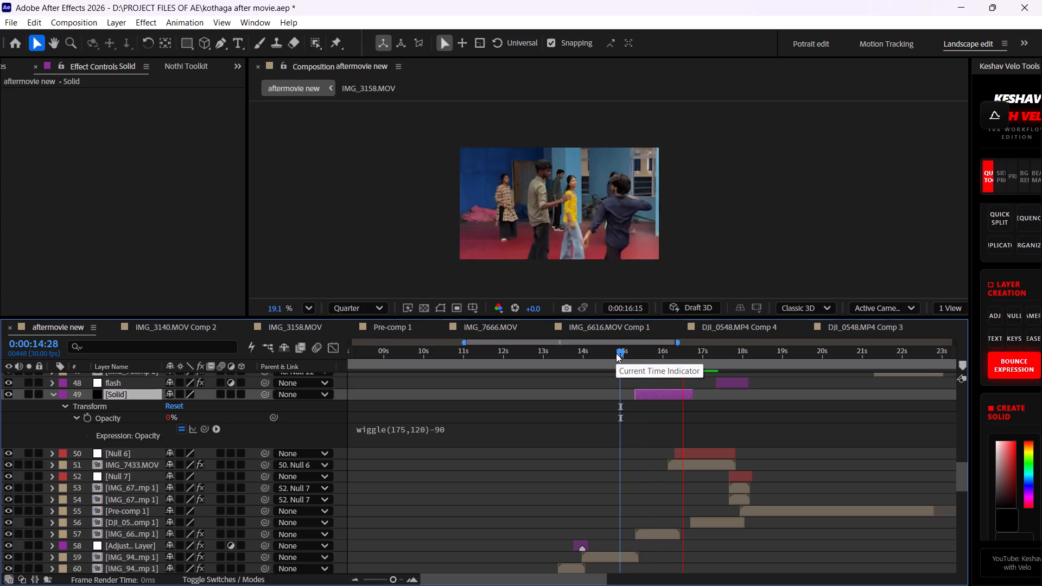
key(space)
drag(707, 355, 658, 356)
key(space)
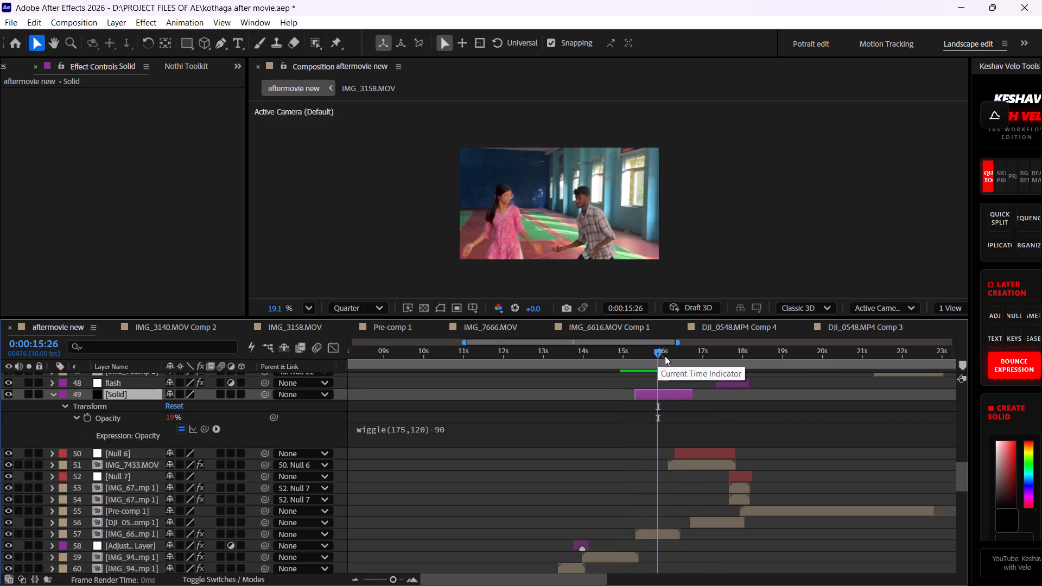
key(space)
click(692, 398)
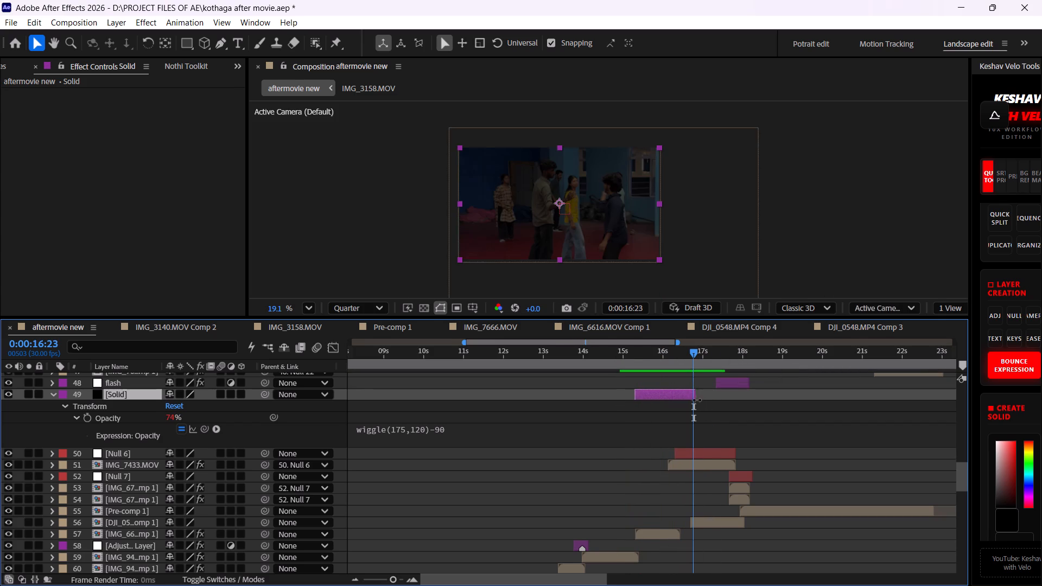
Change the solid's Opacity expression to wiggle(100,120)-90.
click(397, 429)
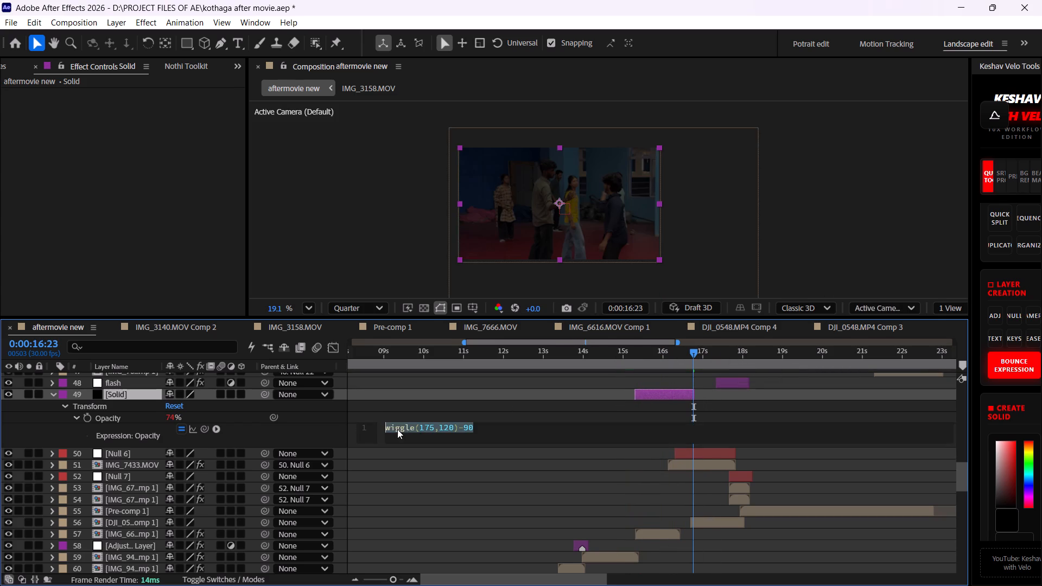
click(425, 425)
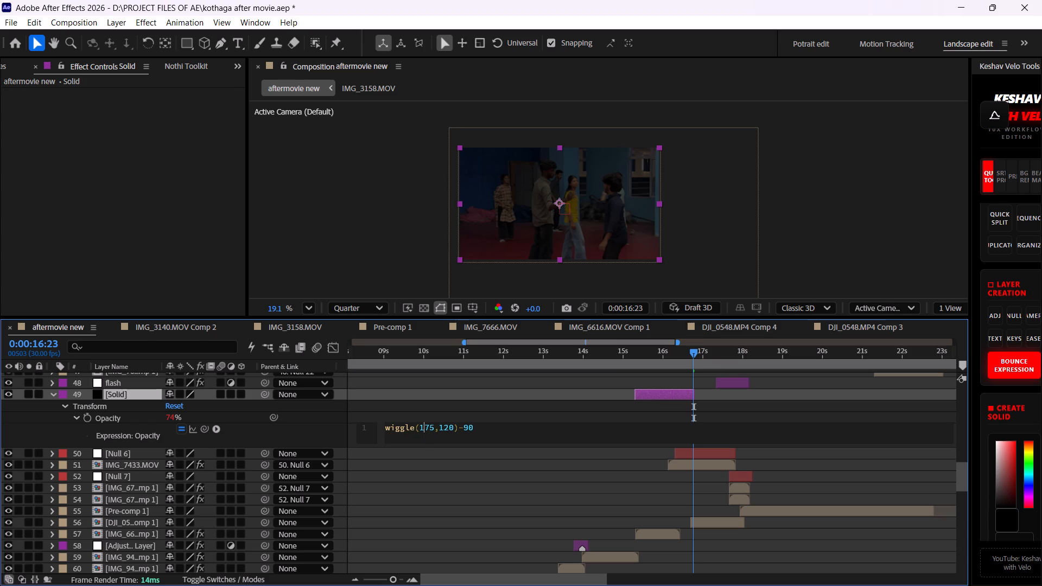
key(Right)
key(BackSpace)
key(0)
key(Right)
key(BackSpace)
key(0)
click(491, 446)
click(537, 405)
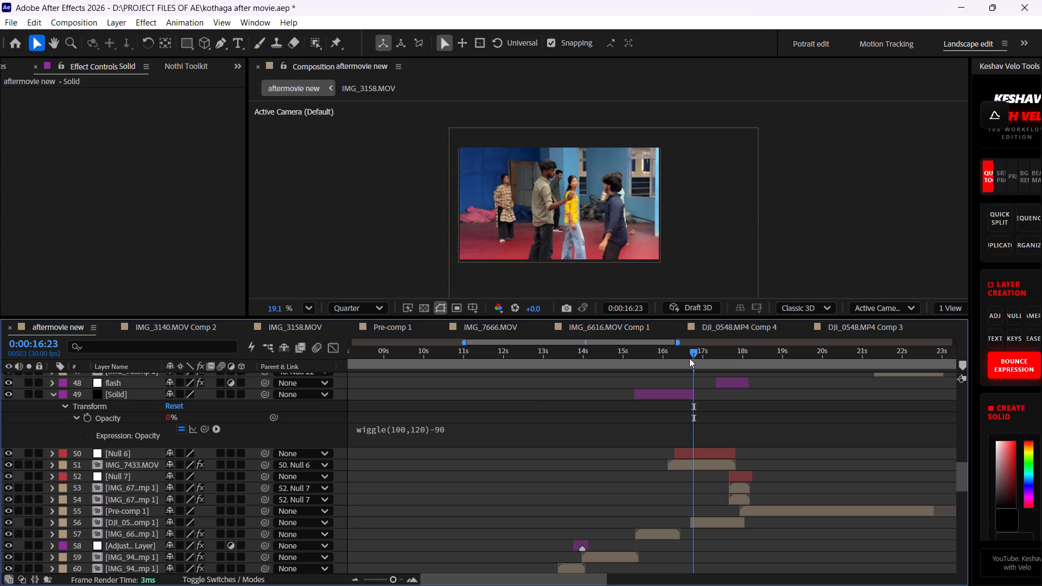
Play back the flicker from about 0:00:15:05 and again from 0:00:16:02, collapsing the solid's properties in between.
drag(691, 356, 627, 354)
key(space)
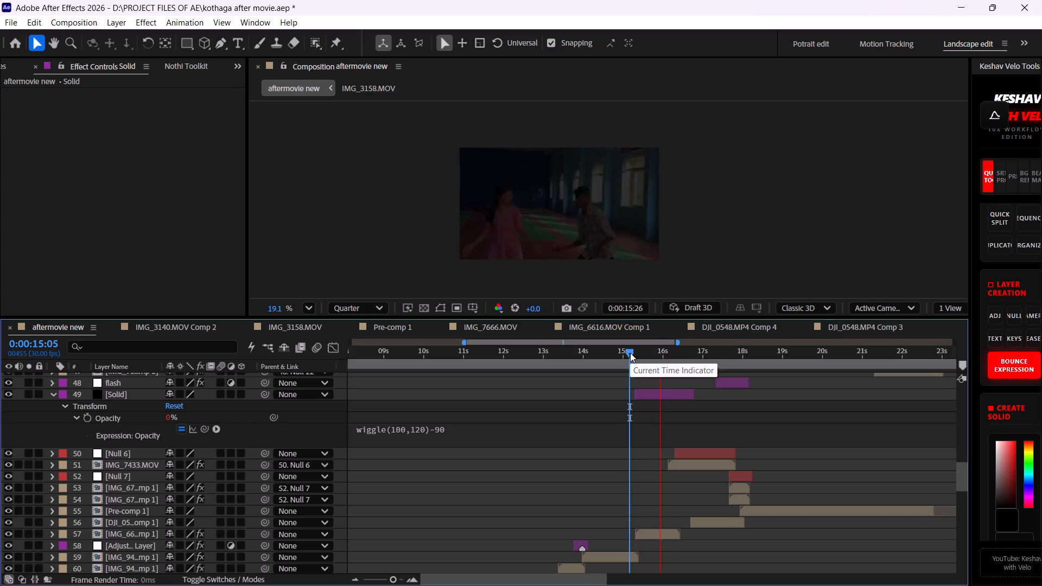
key(space)
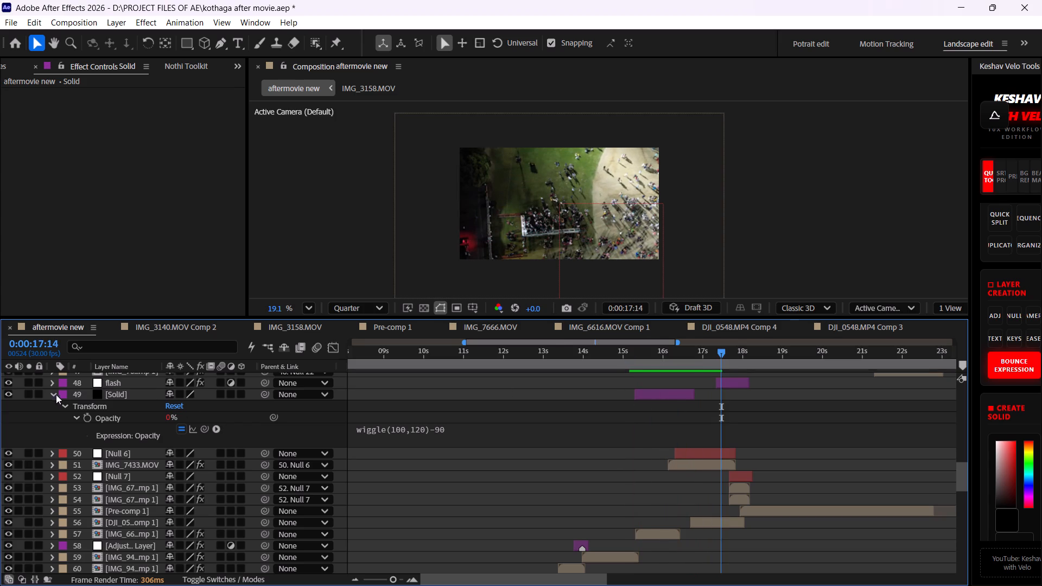
click(54, 394)
drag(719, 358, 688, 356)
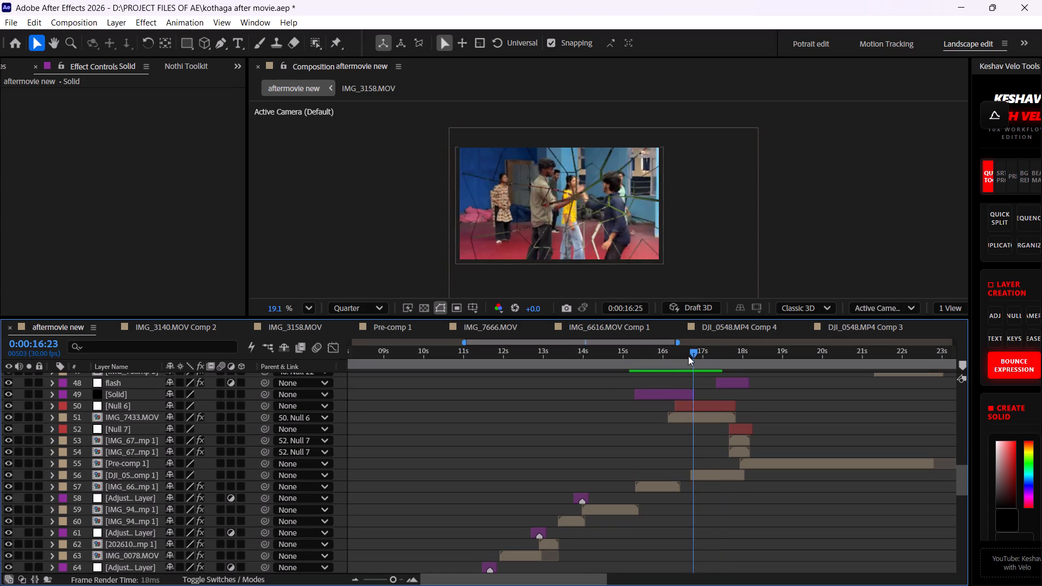
drag(688, 356, 663, 348)
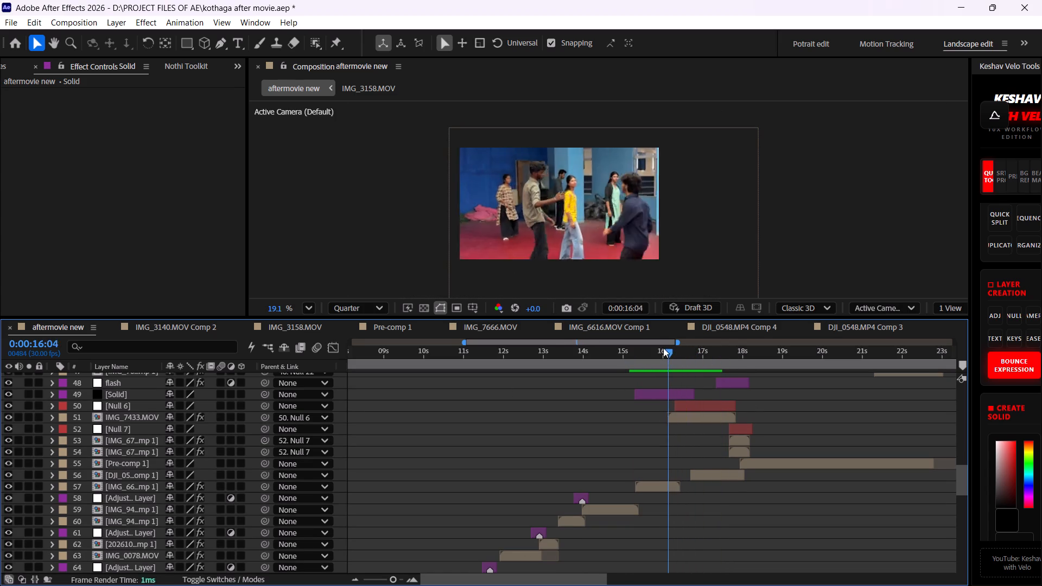
drag(663, 348, 667, 348)
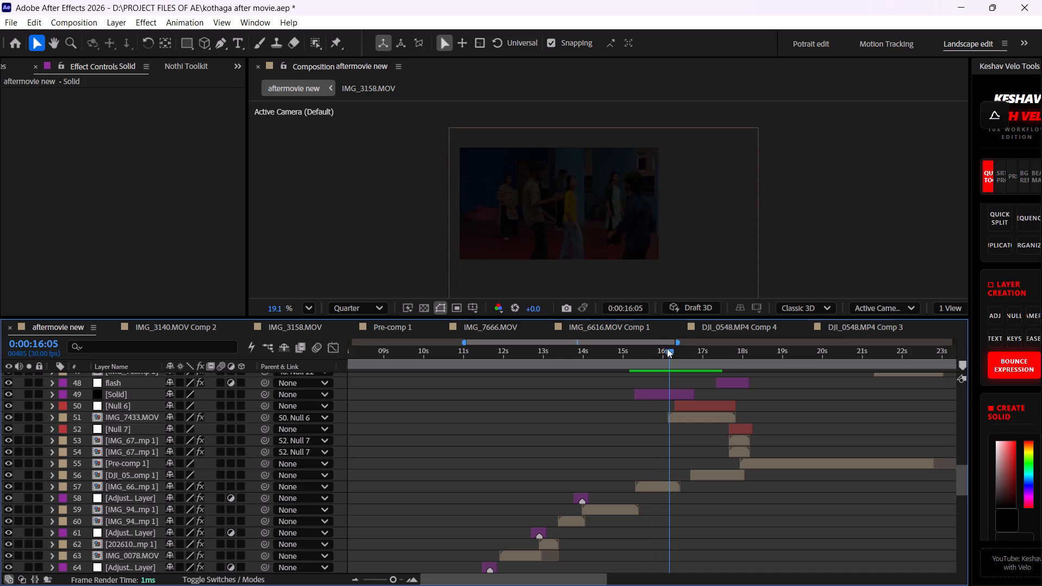
drag(667, 348, 664, 346)
key(space)
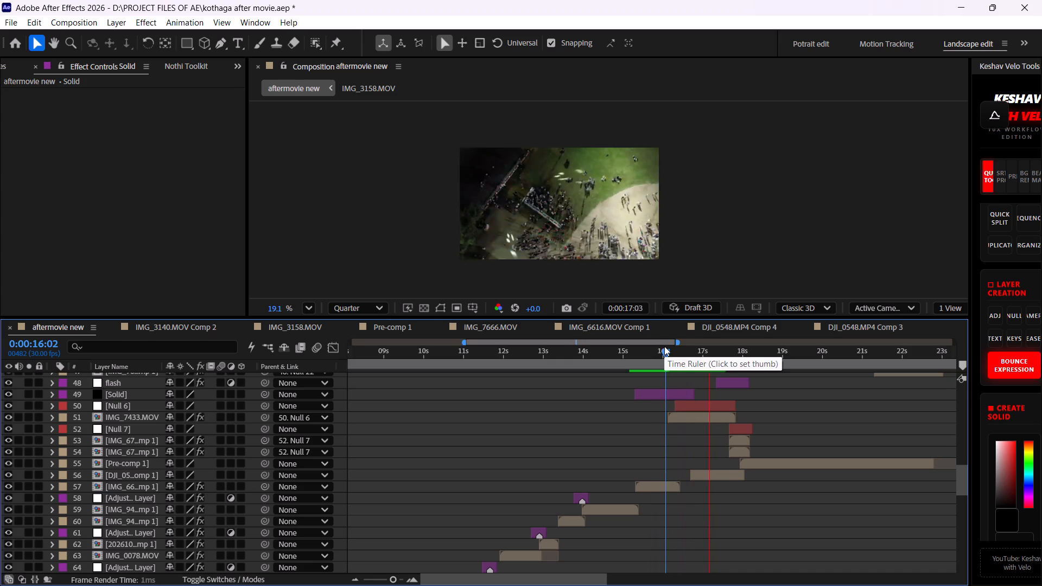
key(space)
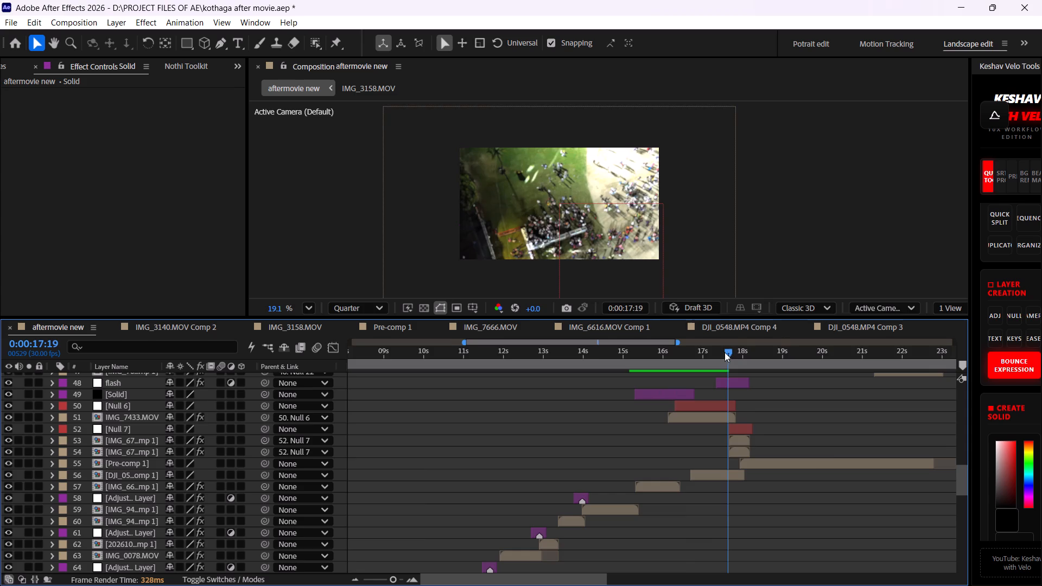
Return to the composition's start and close all other open composition timelines, keeping only aftermovie new.
drag(723, 353, 22, 410)
click(150, 327)
triple_click(111, 324)
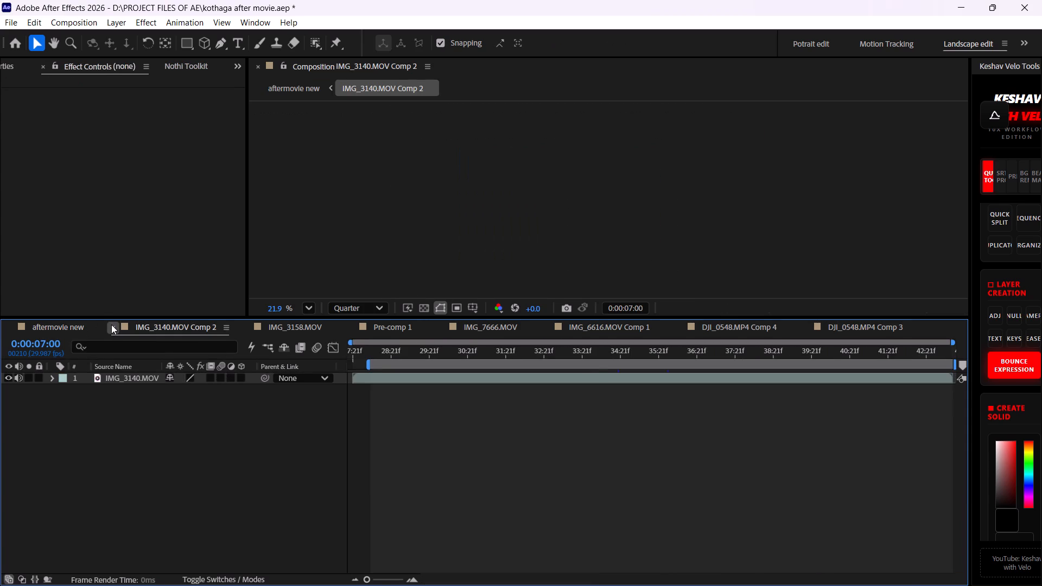
triple_click(111, 324)
double_click(111, 324)
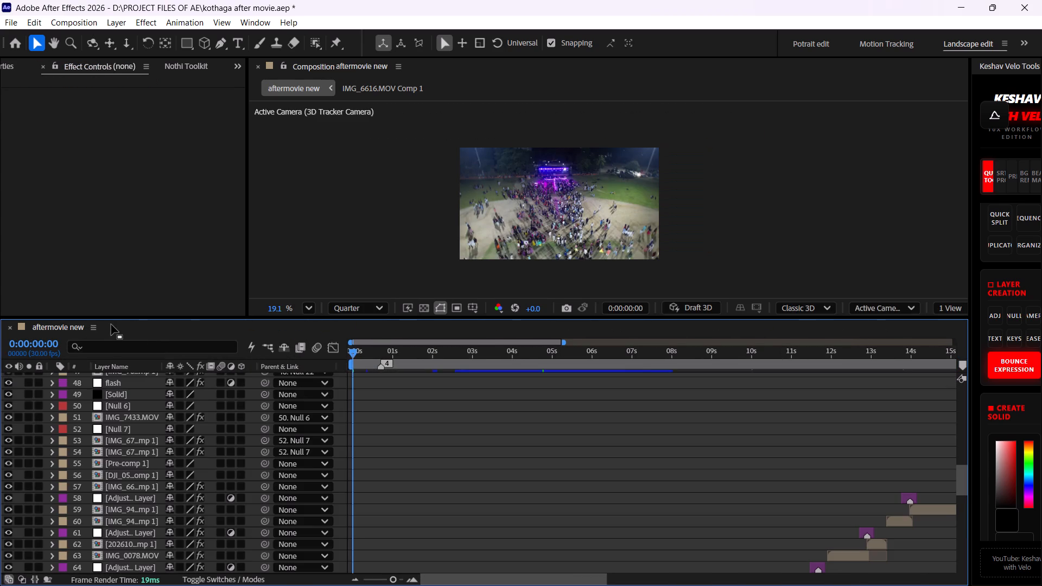
Pre-compose the six opening layers, from the Group 1 null through DJI_0548.MP4 Comp 3, as "first clip", moving all attributes into it.
drag(392, 579, 361, 580)
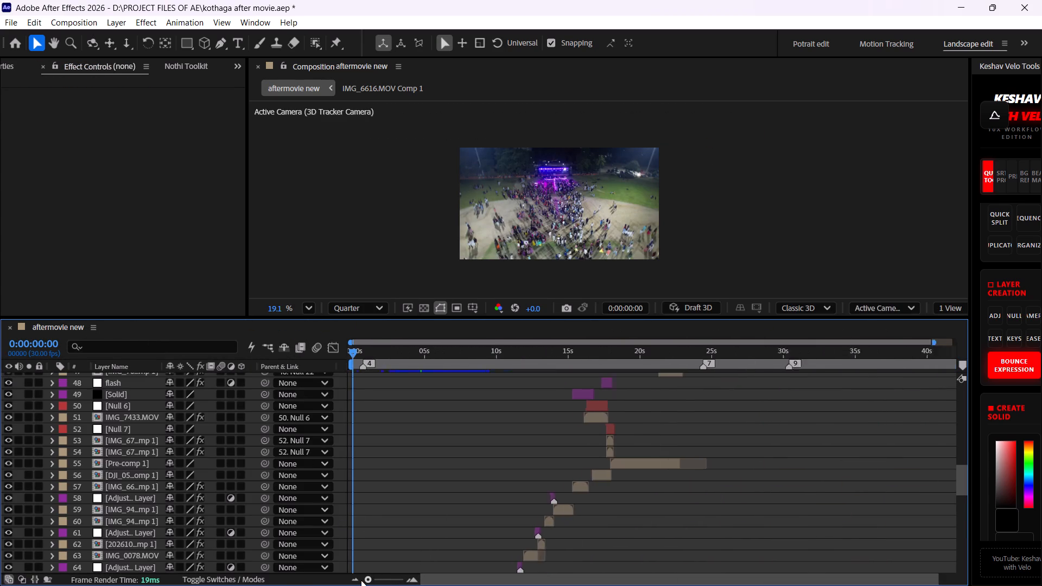
drag(361, 580, 345, 575)
scroll(436, 512, down, 7)
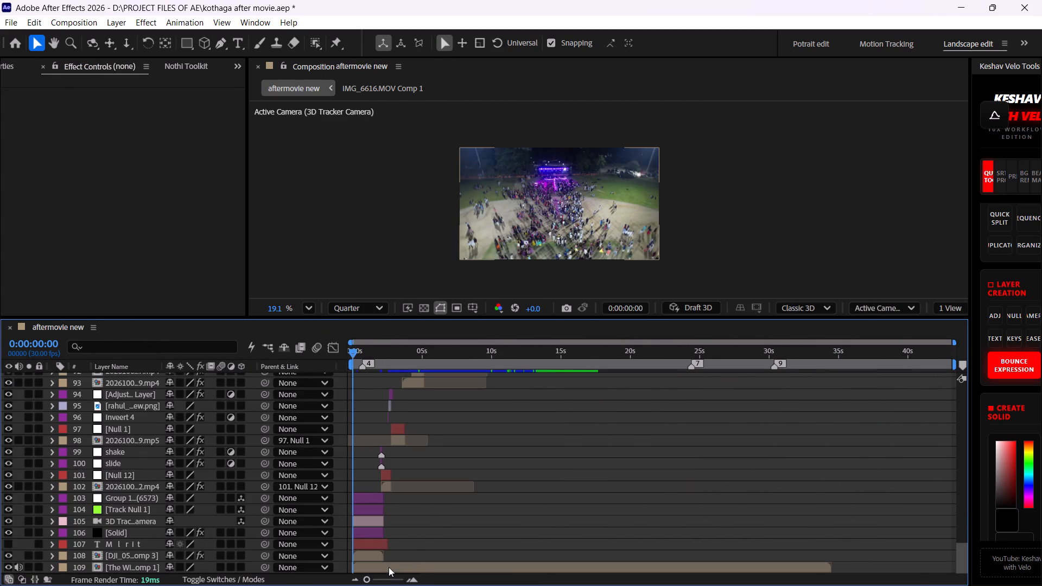
ctrl+click(372, 556)
ctrl+click(372, 543)
ctrl+click(373, 537)
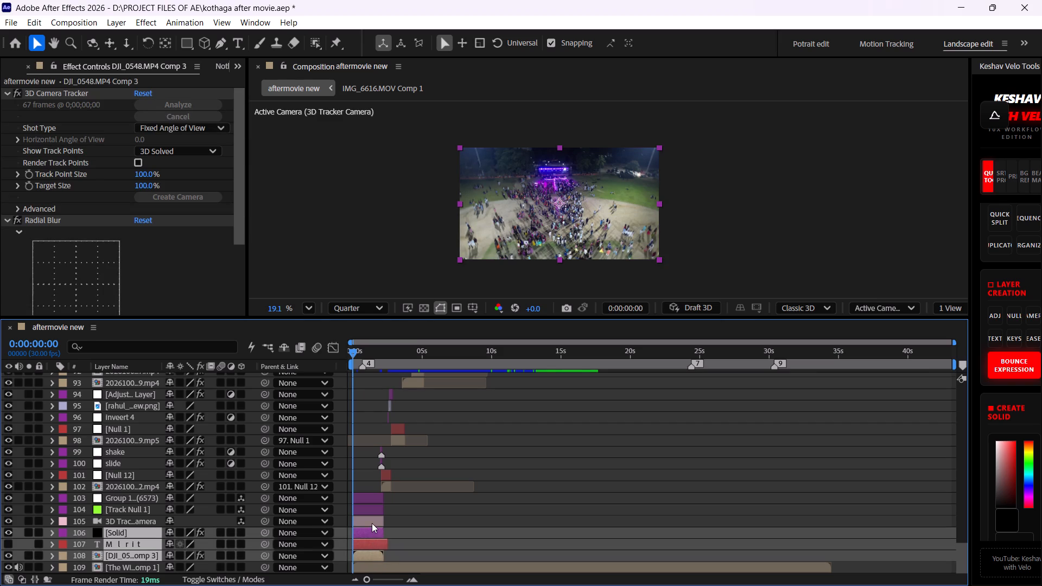
ctrl+click(372, 523)
ctrl+click(369, 509)
ctrl+click(369, 500)
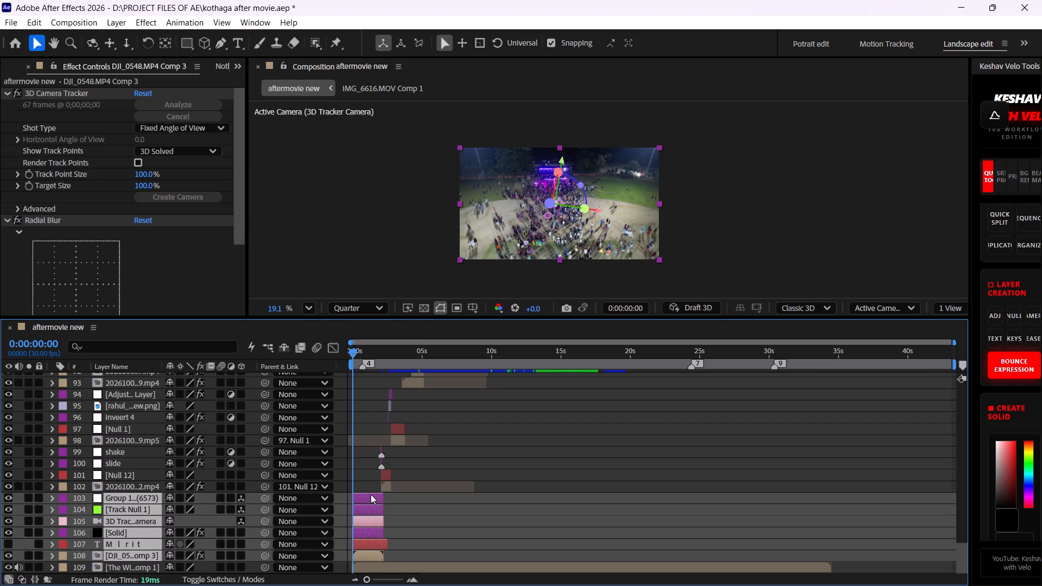
key(ctrl+shift+c)
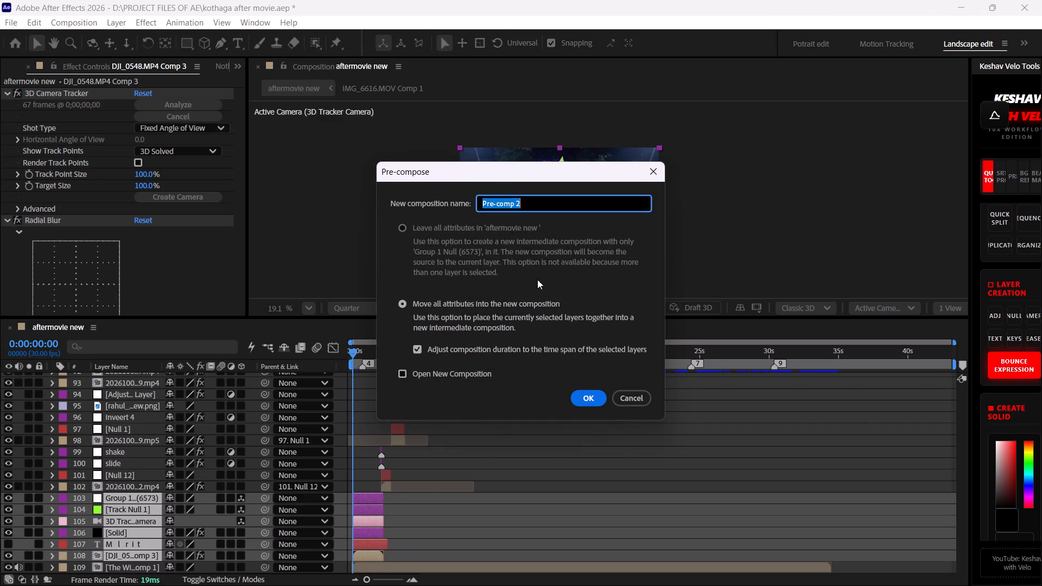
text(first clip)
key(Return)
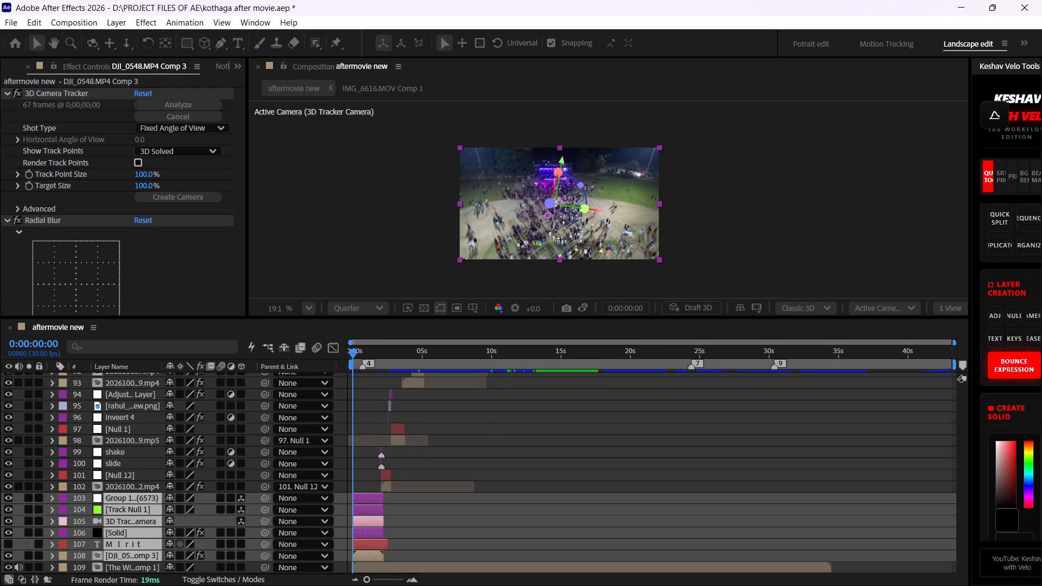
Play back the opening from 0:00:00:00 to about 0:00:02:13 to check the first clip and its transition.
key(space)
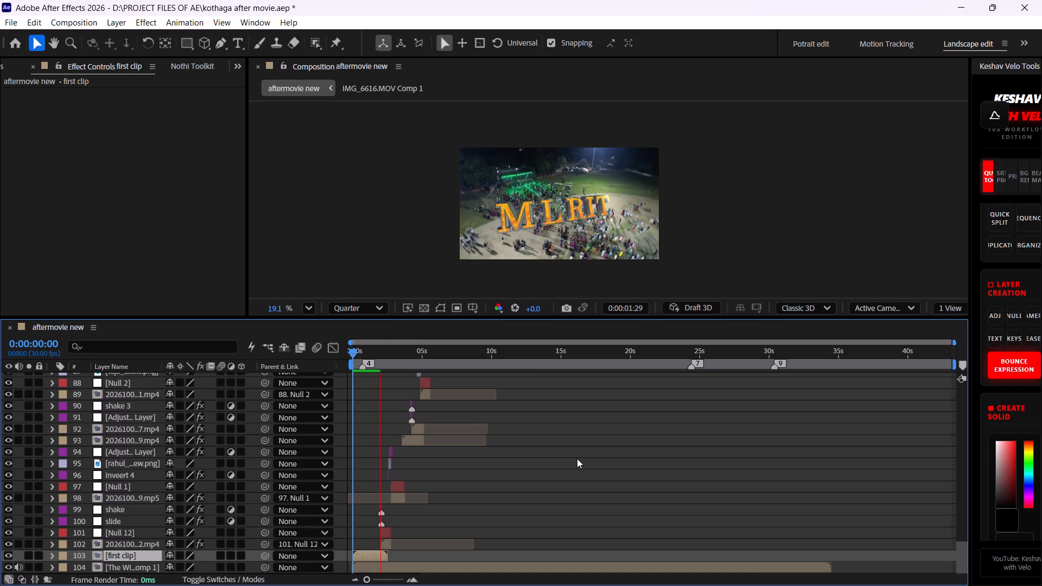
key(space)
key(space)
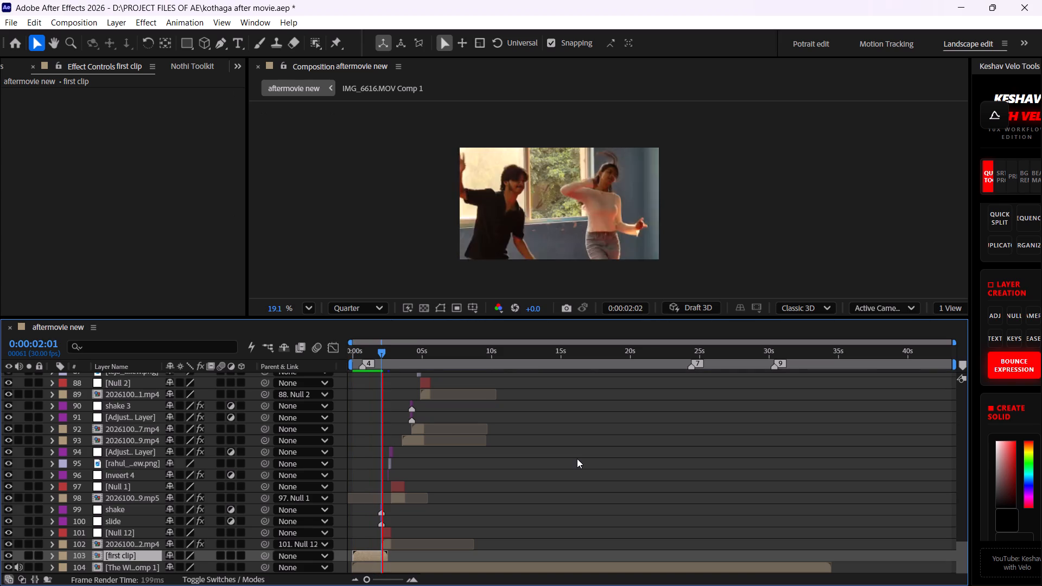
key(space)
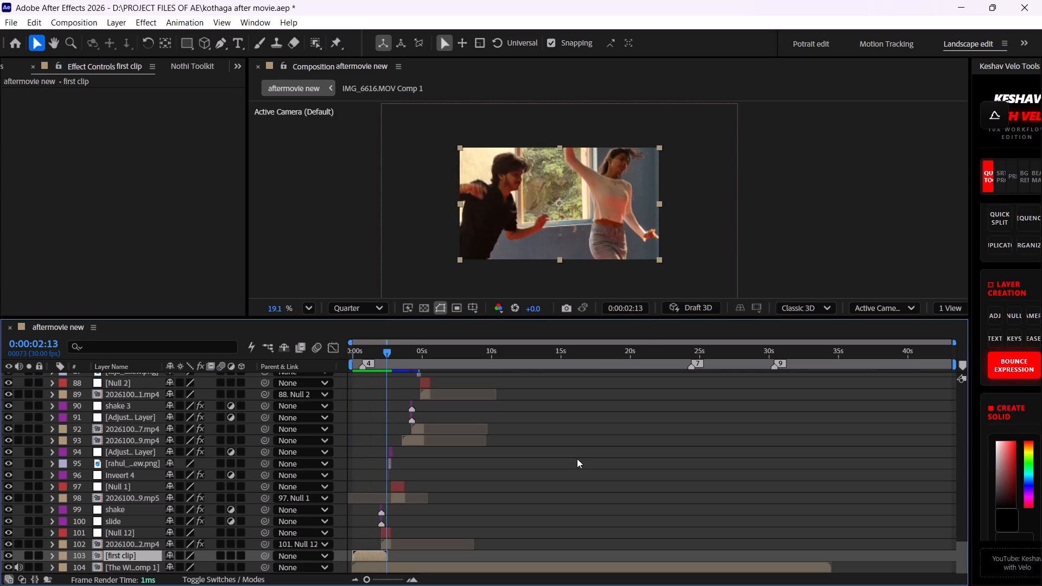
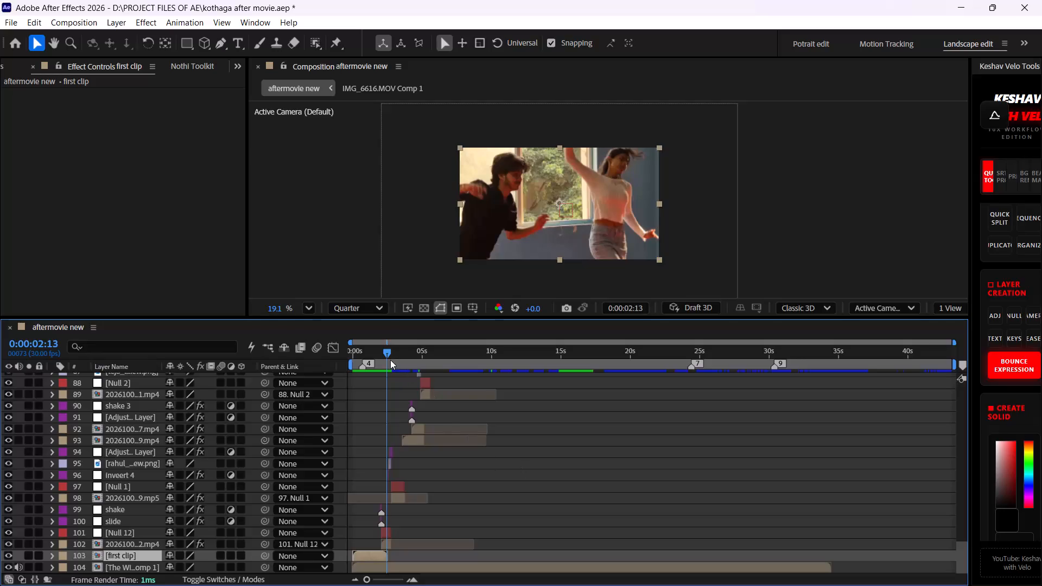
Play back the opening from 0:00:00:00 to about 0:00:02:14, and scrub around 0:00:01:18–0:00:01:29 to examine the MLRIT title's lettering.
drag(390, 360, 320, 356)
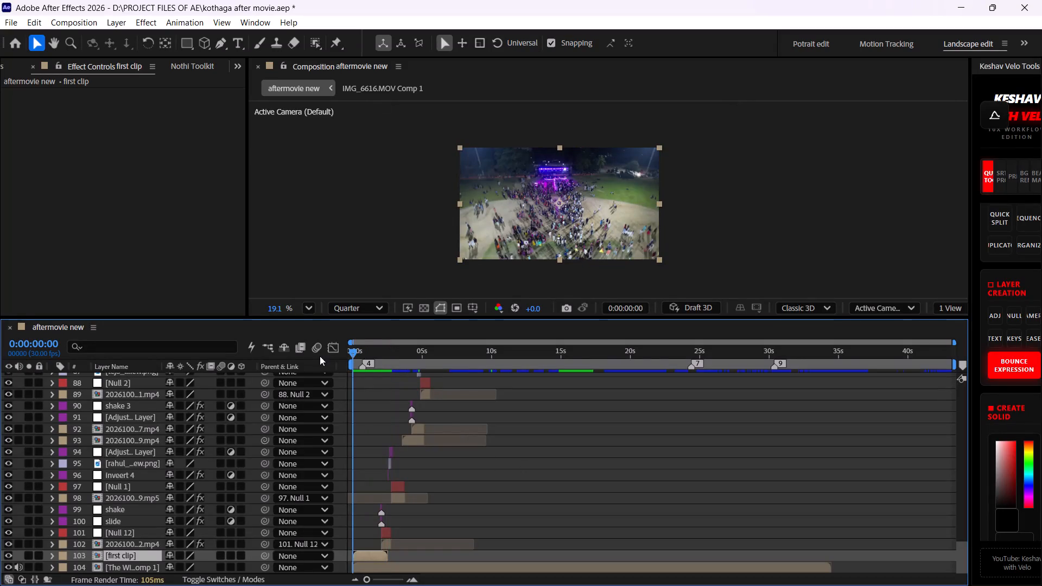
key(space)
key(space)
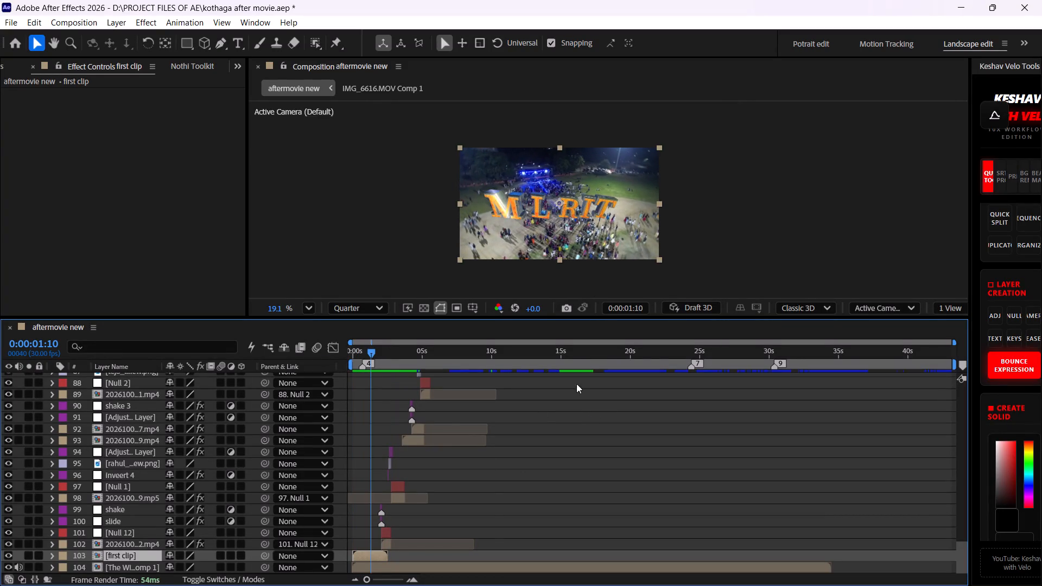
key(space)
key(space)
scroll(581, 220, up, 5)
key(space)
key(space)
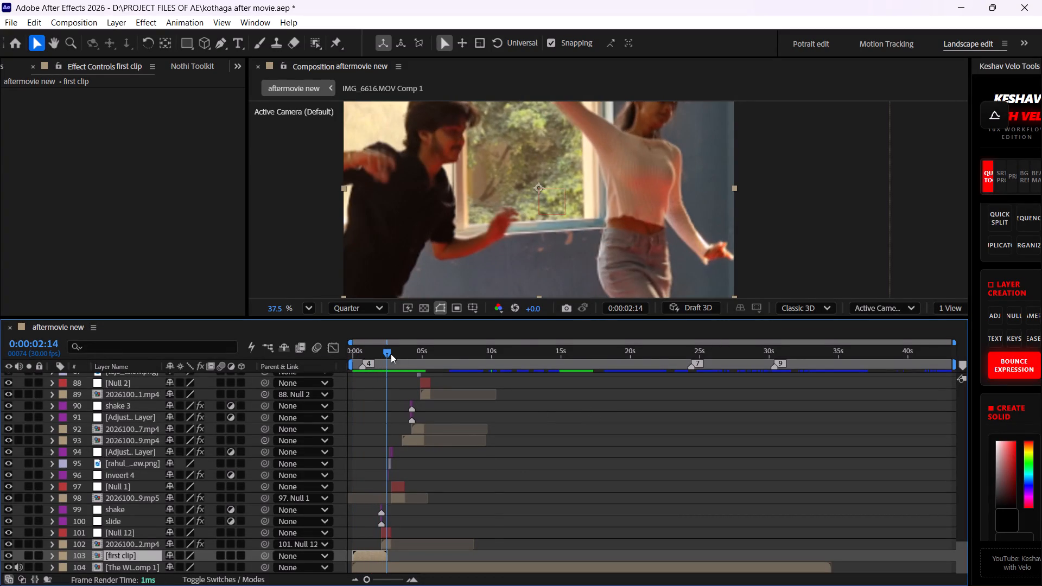
drag(383, 353, 371, 355)
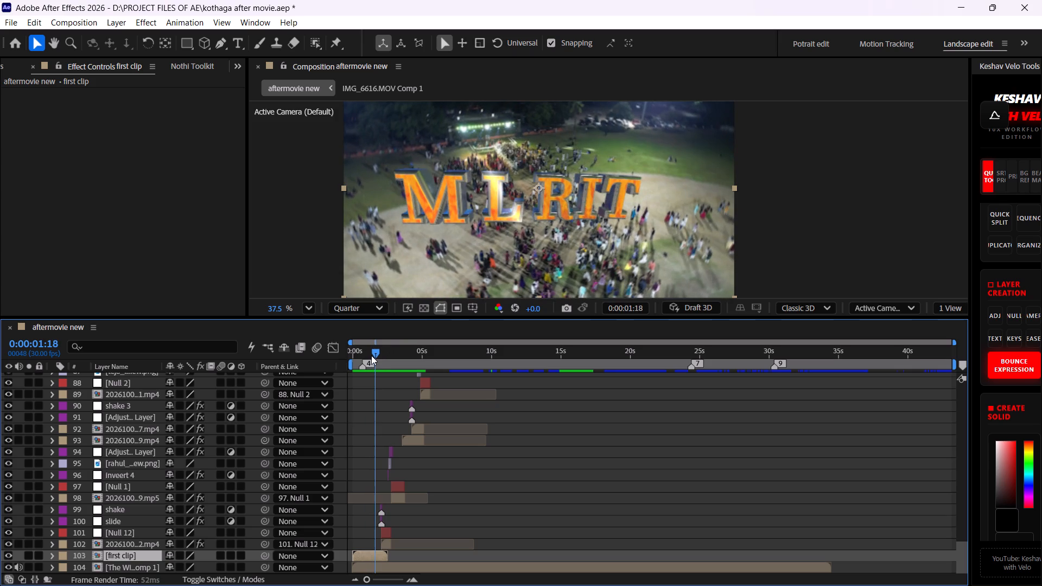
drag(371, 355, 374, 355)
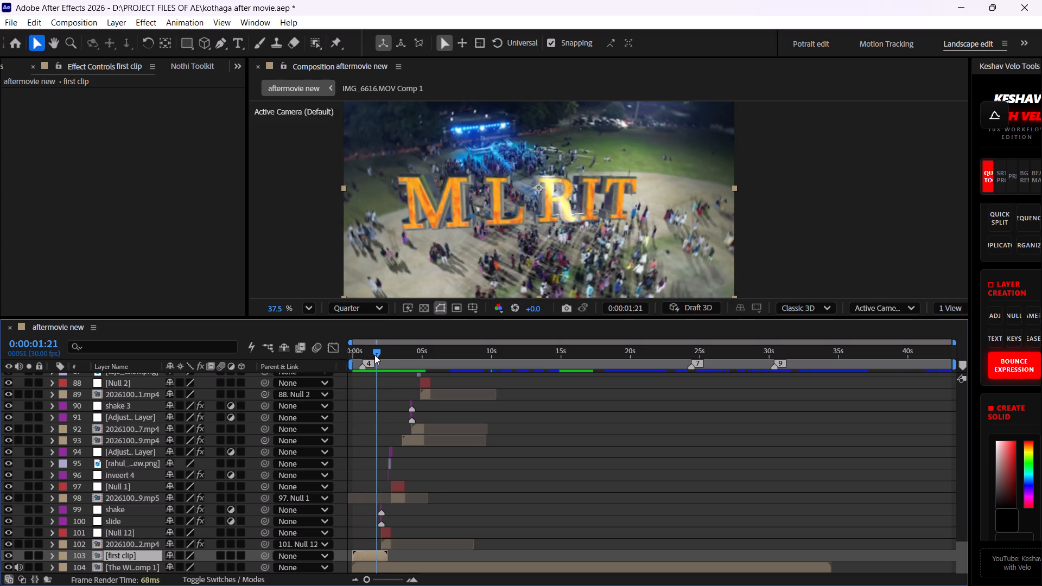
drag(374, 355, 376, 355)
Inside first clip, show the M l r i t text layer, delete the extra spaces on both sides of the L, and hide the layer again.
double_click(374, 555)
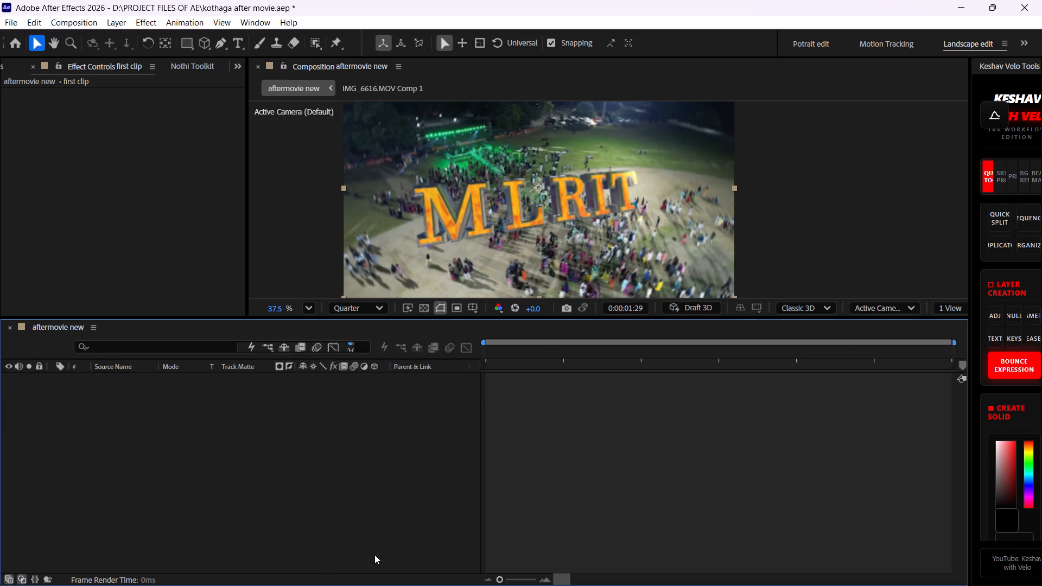
click(527, 423)
click(527, 423)
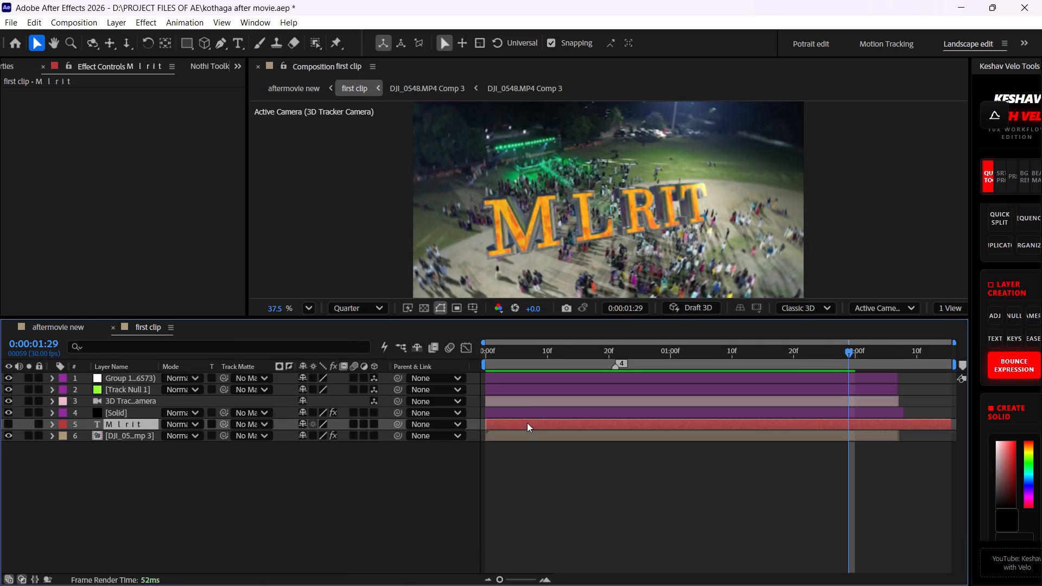
double_click(527, 423)
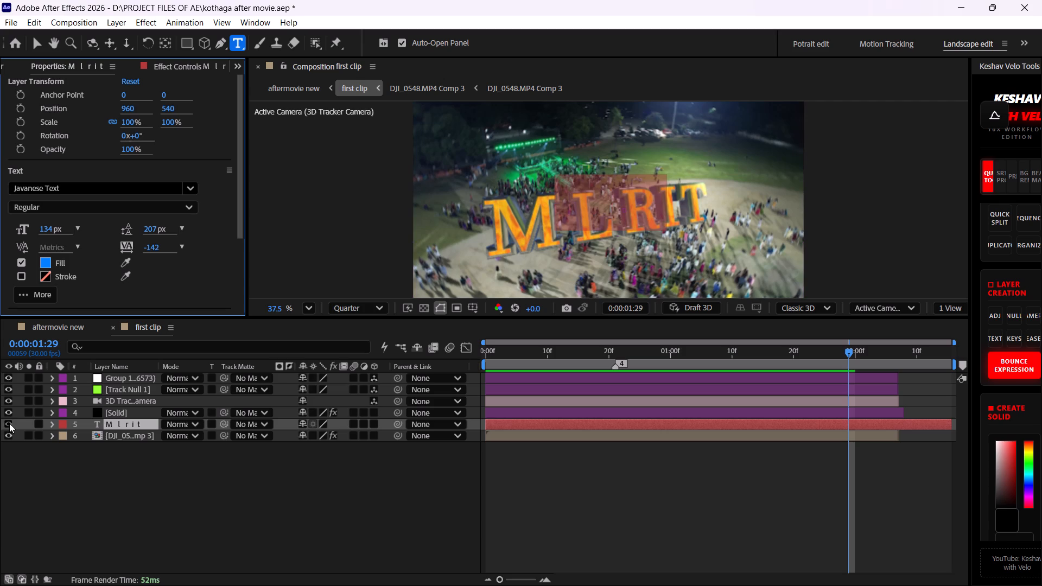
click(9, 423)
click(605, 189)
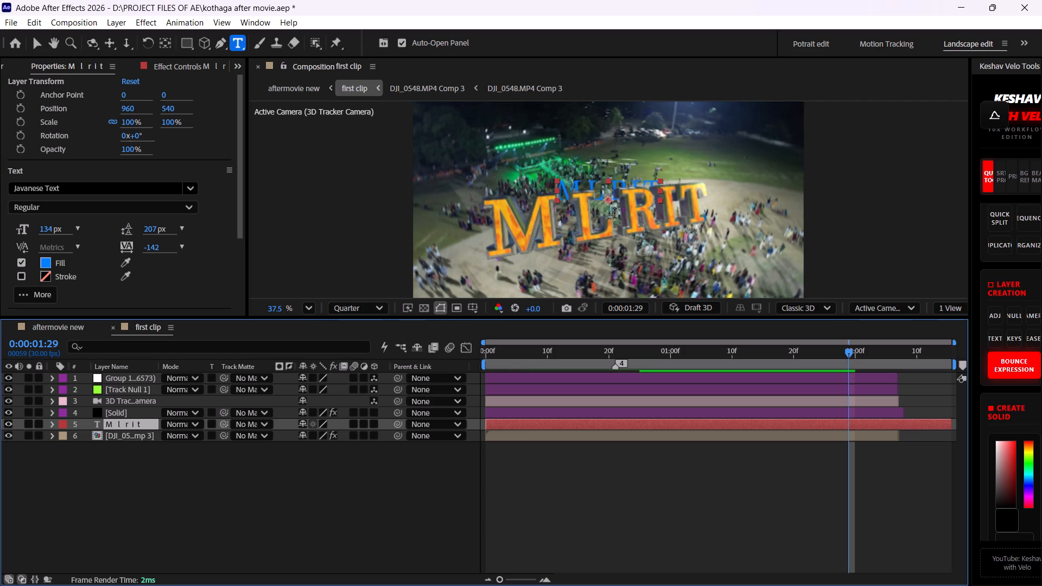
key(Right)
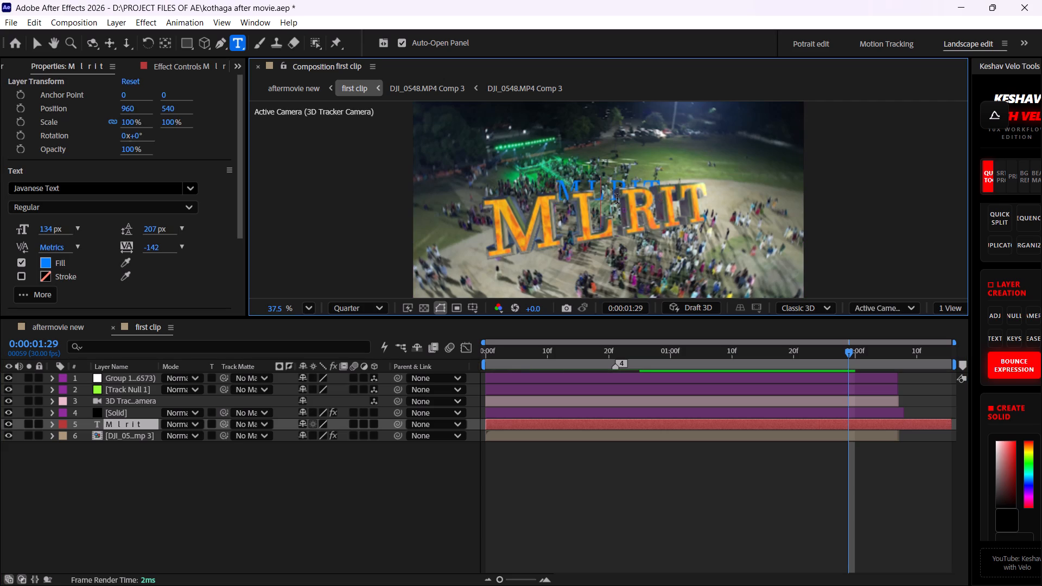
key(Right)
key(Right)
key(BackSpace)
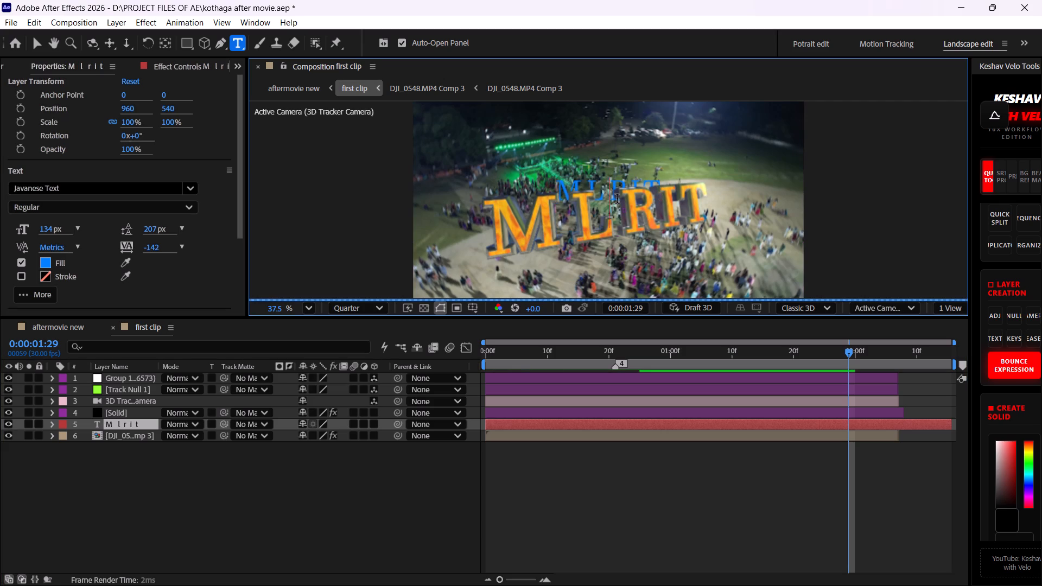
click(592, 188)
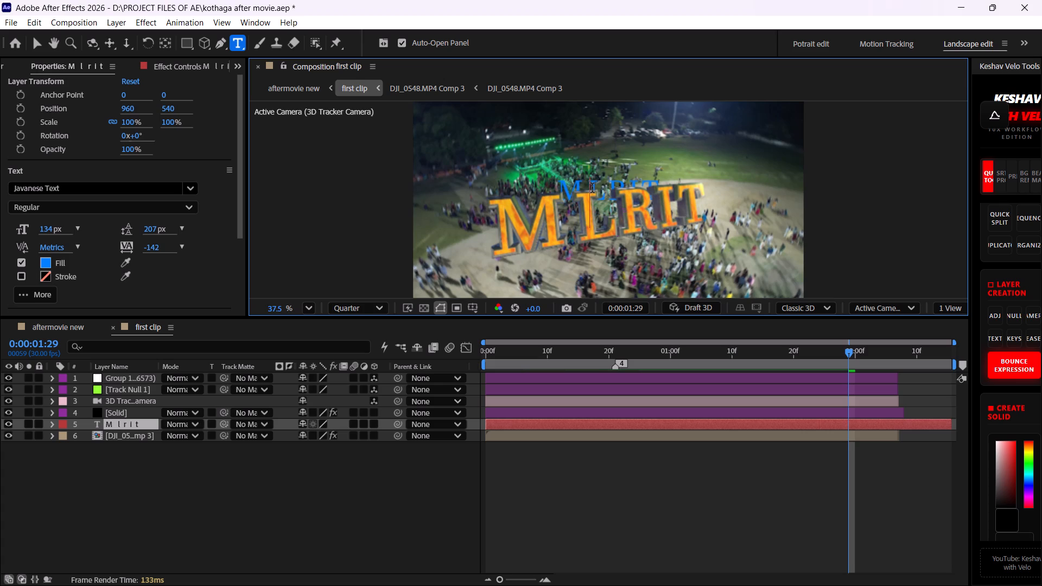
key(BackSpace)
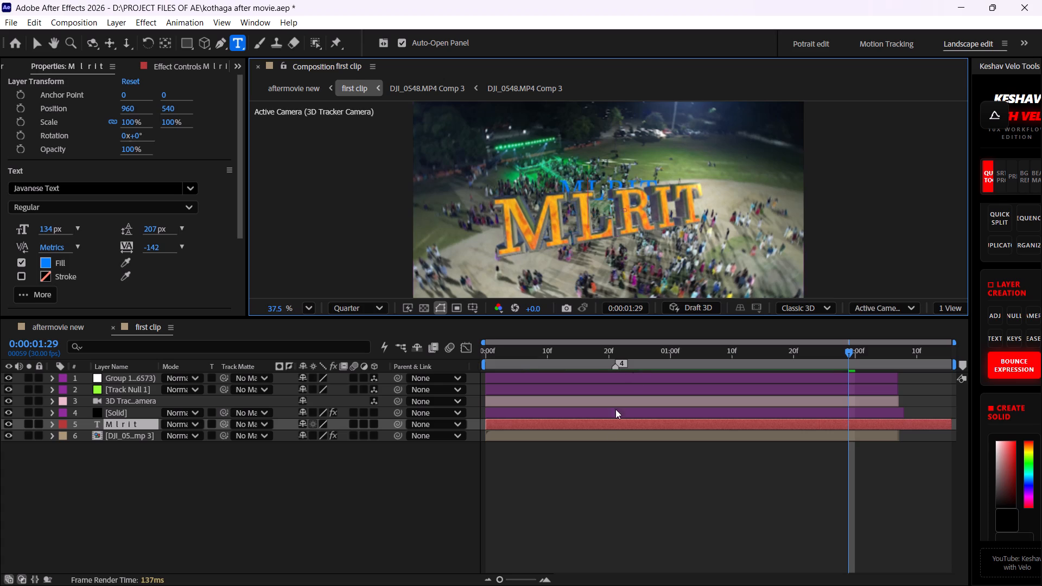
click(7, 421)
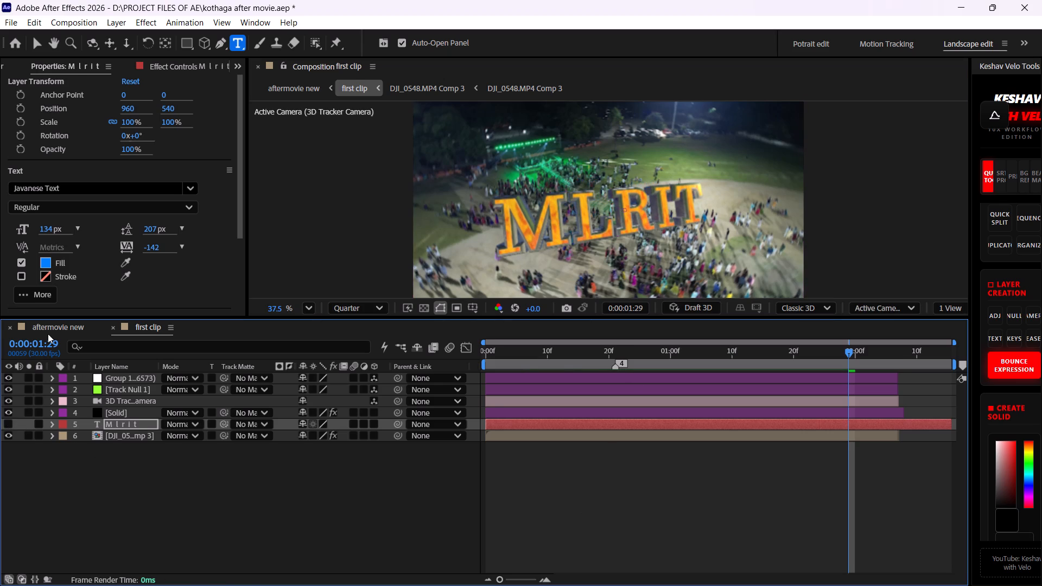
Return to aftermovie new and play it from 0:00:00:00 to about 0:00:17:22 to check the title spacing and the following clips.
click(48, 329)
drag(366, 351, 329, 351)
key(space)
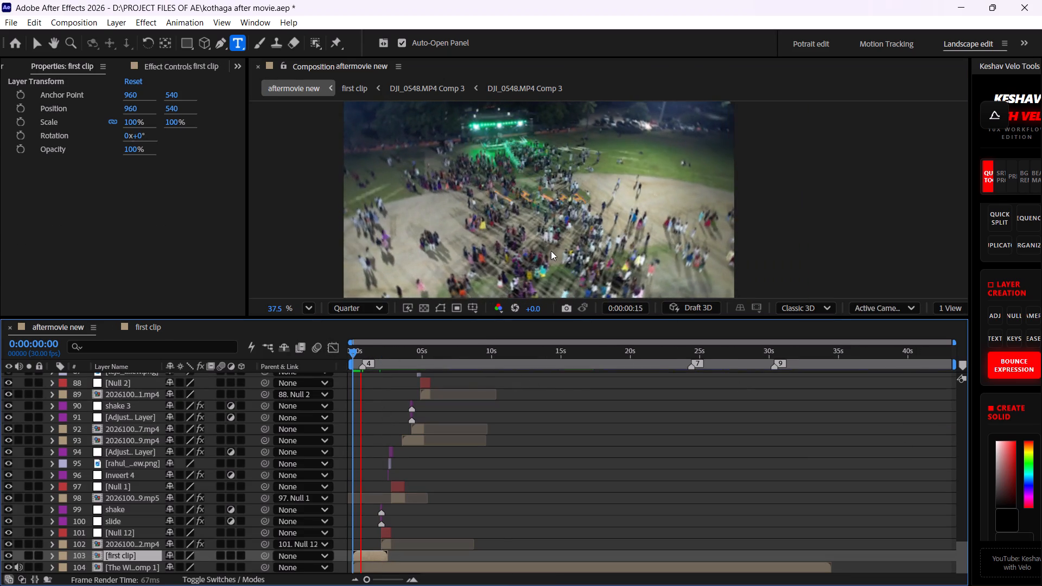
key(space)
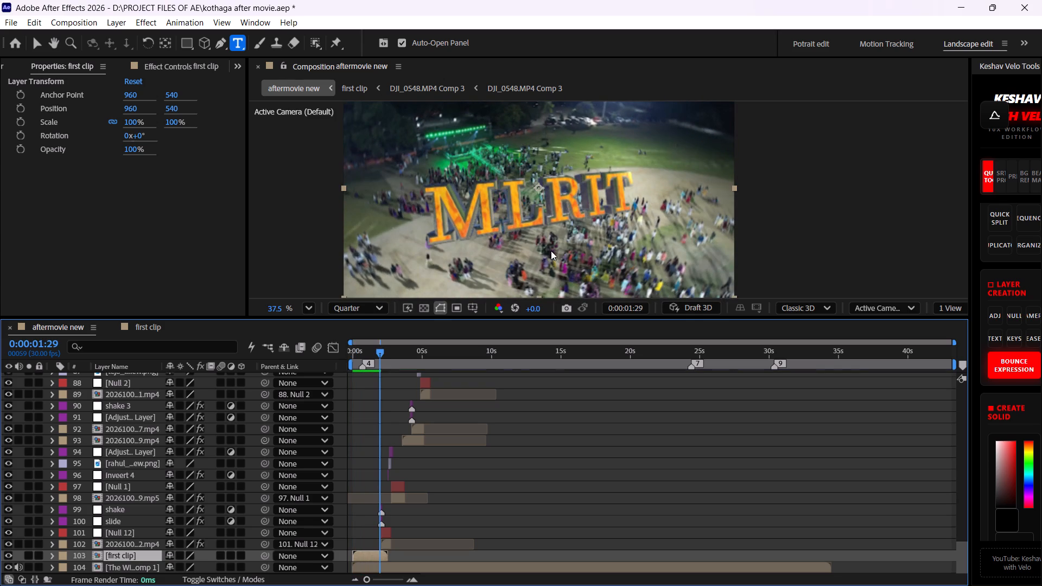
key(space)
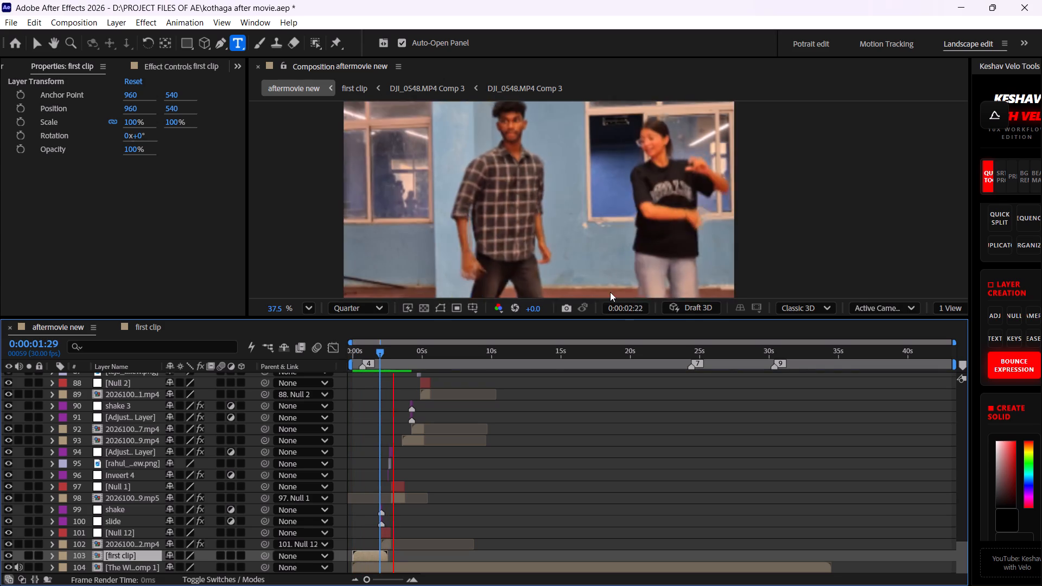
scroll(578, 216, down, 2)
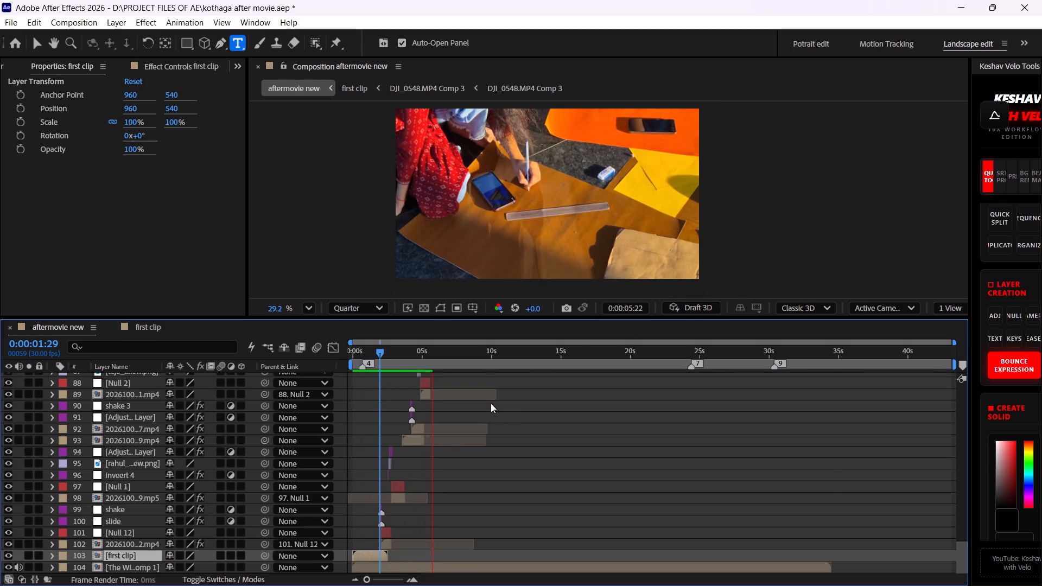
scroll(491, 404, up, 3)
scroll(618, 473, up, 2)
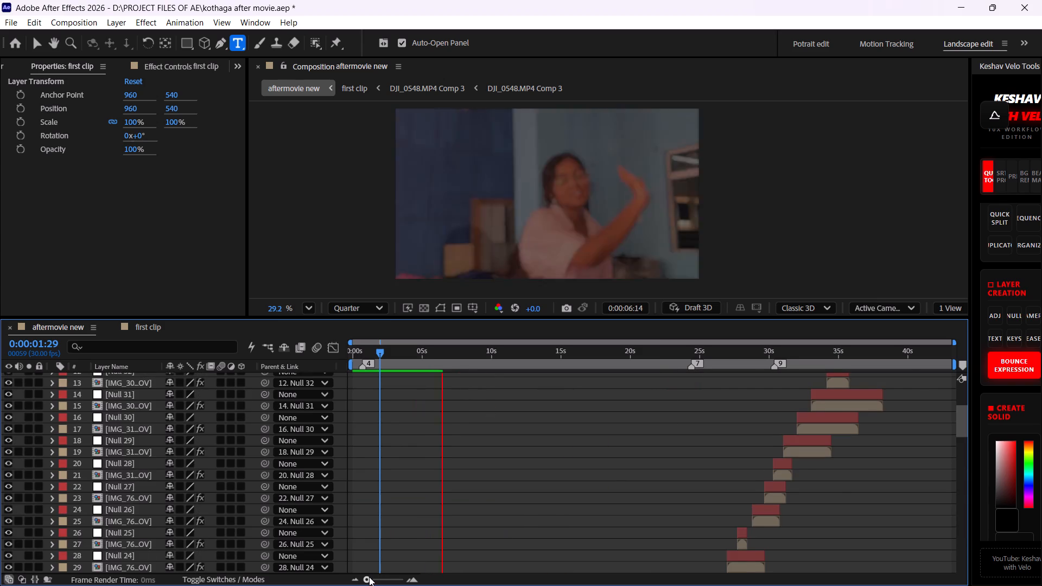
drag(369, 577, 349, 571)
scroll(808, 482, left, 2)
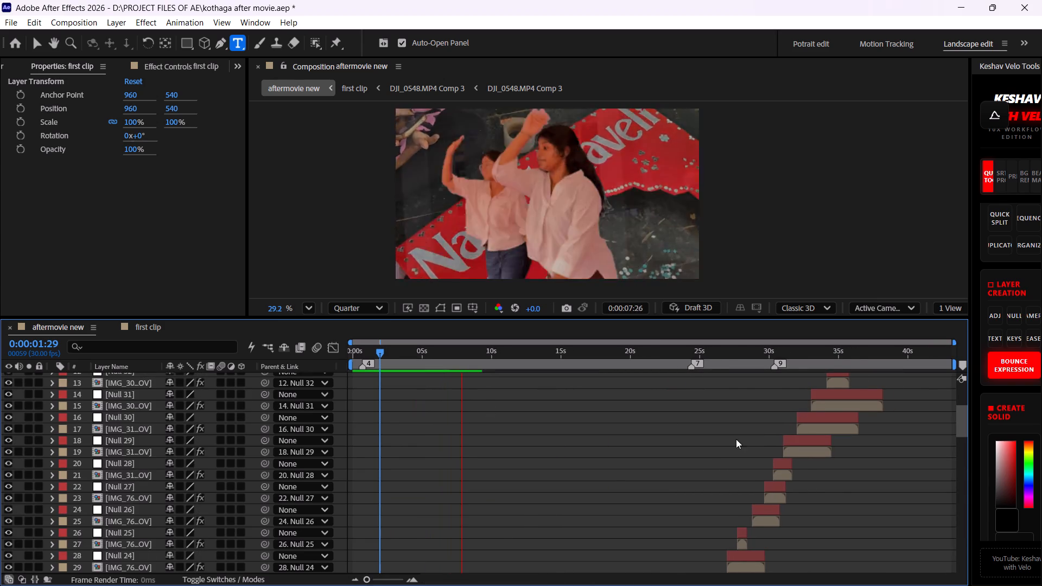
scroll(712, 424, down, 2)
scroll(712, 424, up, 1)
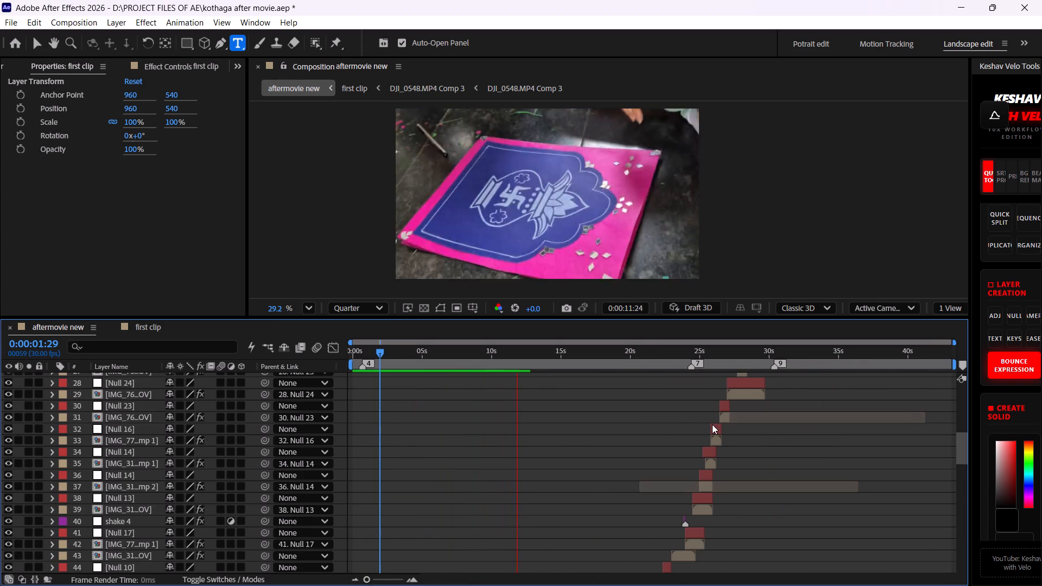
scroll(712, 424, up, 1)
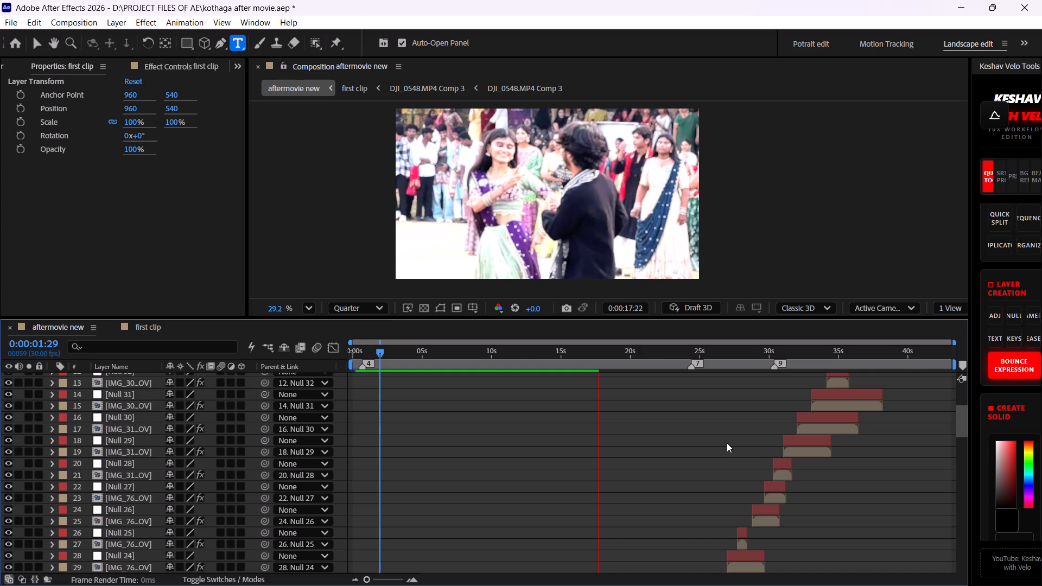
Play back the second part of the edit from 0:00:15:12 to about 0:00:40:05, into the closing group shot.
drag(387, 354, 397, 358)
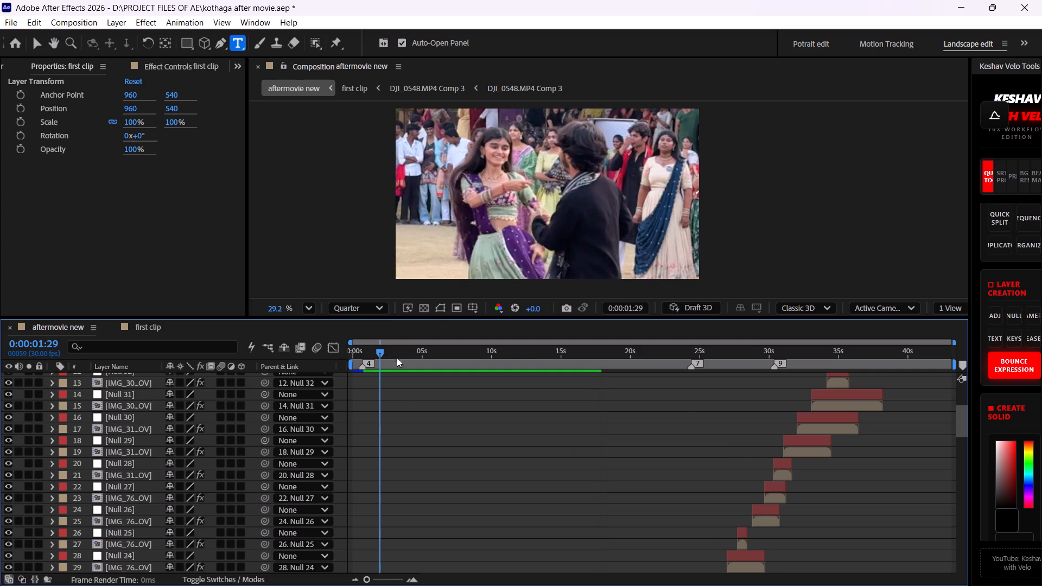
drag(397, 358, 567, 394)
key(space)
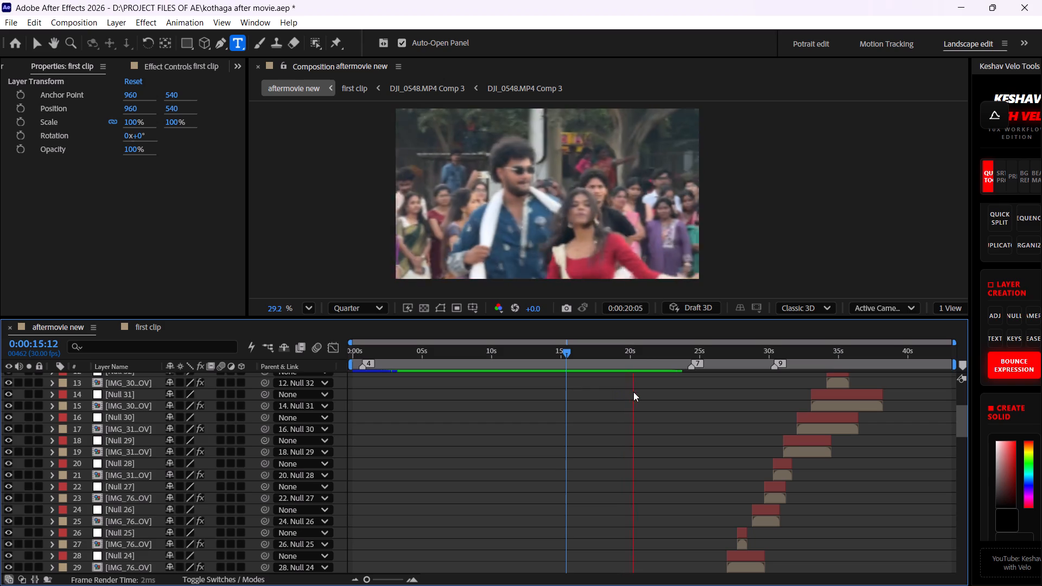
scroll(648, 441, left, 1)
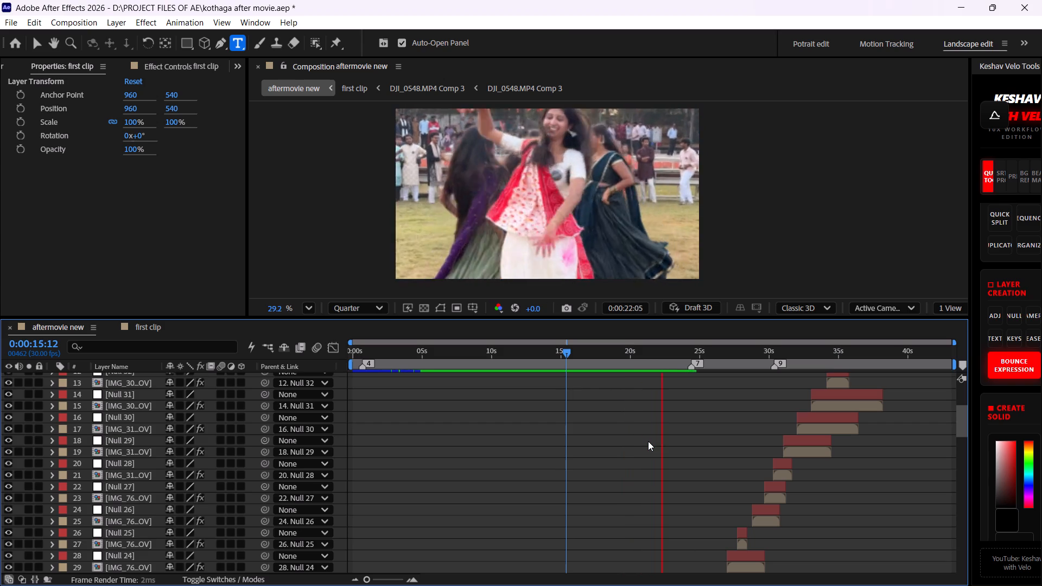
scroll(648, 441, left, 1)
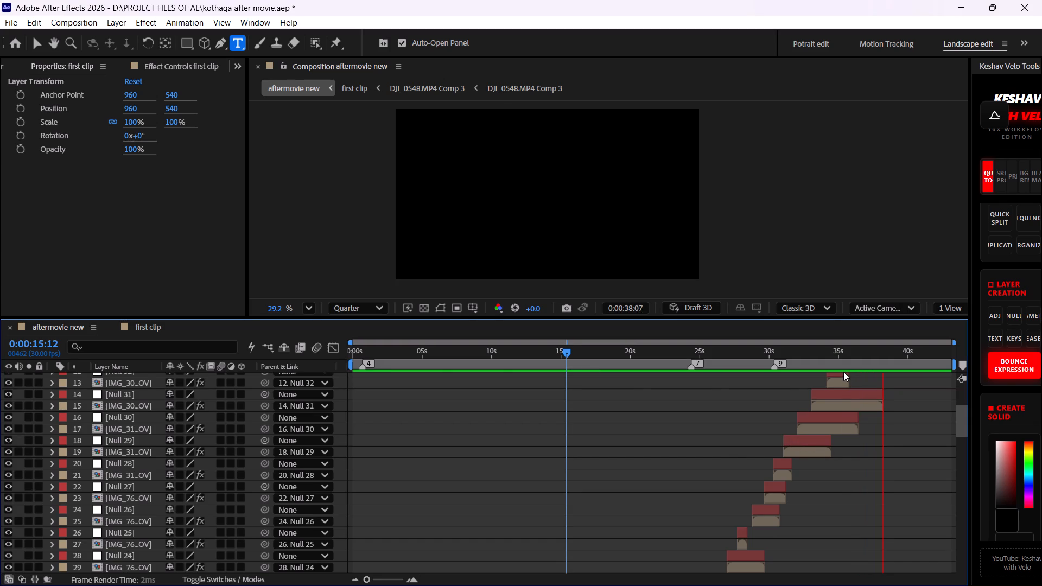
scroll(854, 394, up, 3)
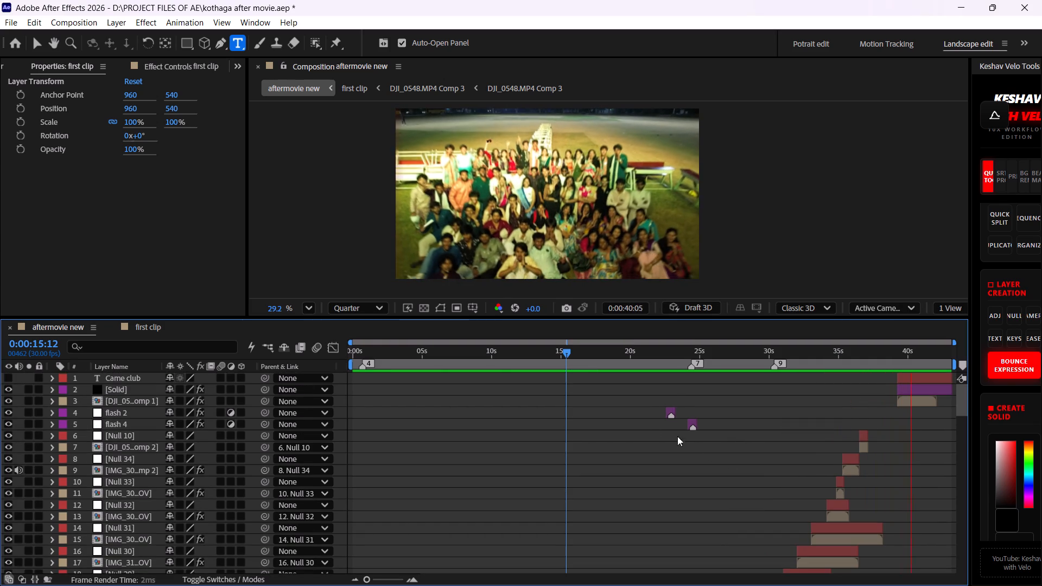
Scrub the ending between about 0:00:35:12 and 0:00:42:06 to check the group shot and CAME CLUB title, and return to 0:00:00:00.
drag(570, 351, 869, 403)
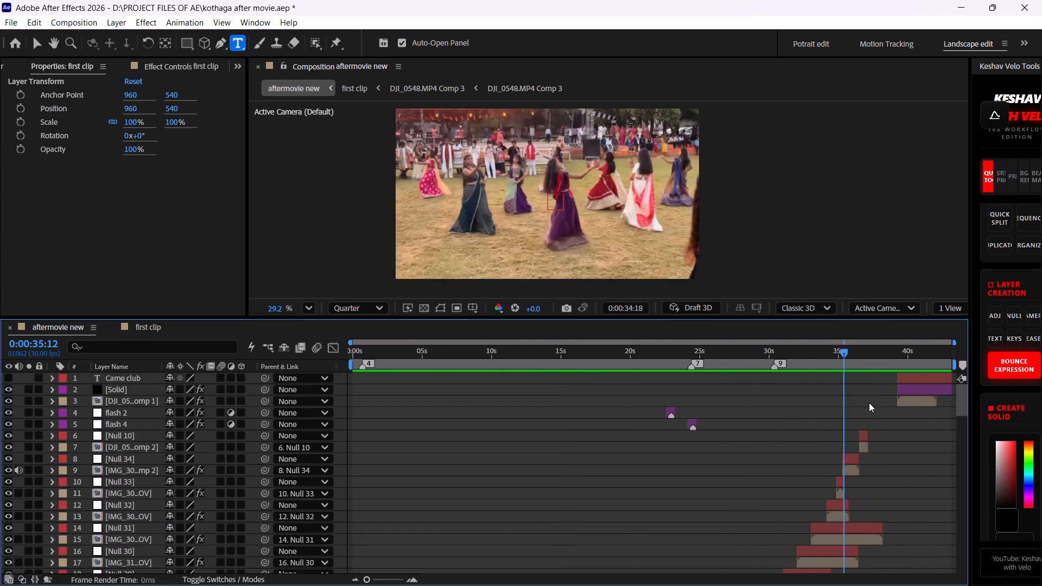
drag(869, 403, 942, 413)
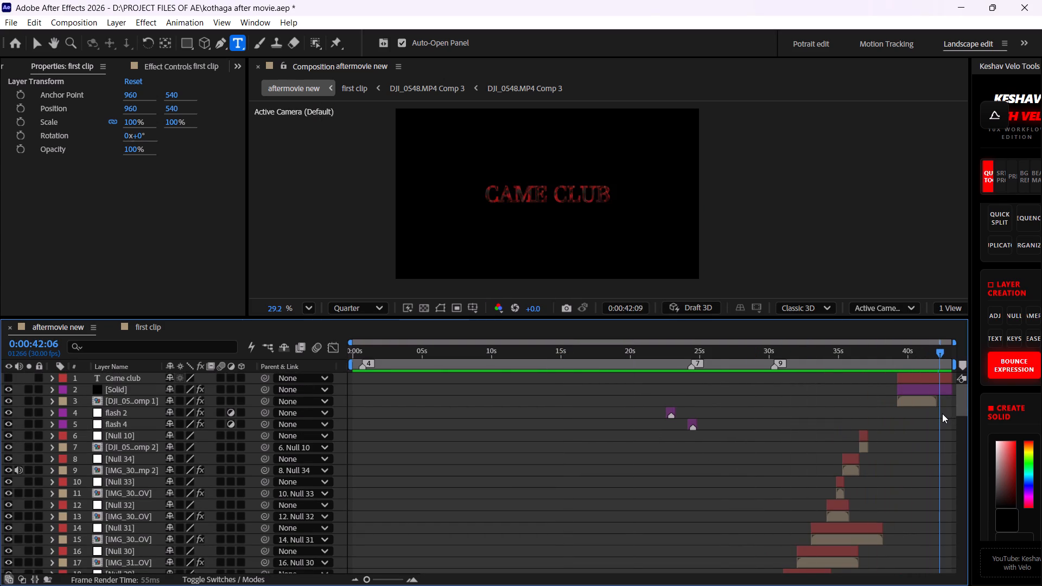
drag(942, 413, 910, 416)
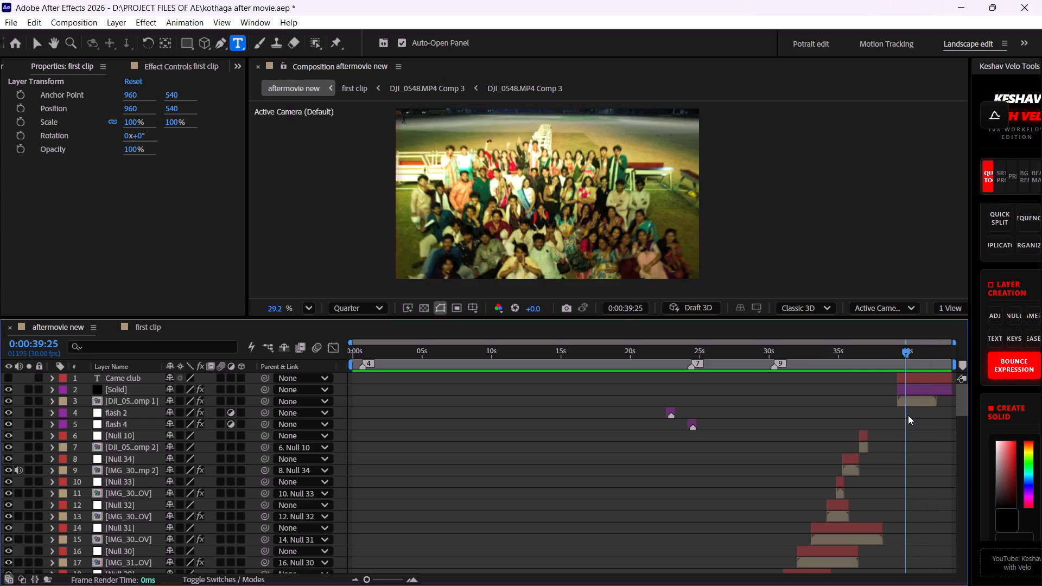
drag(906, 354, 910, 354)
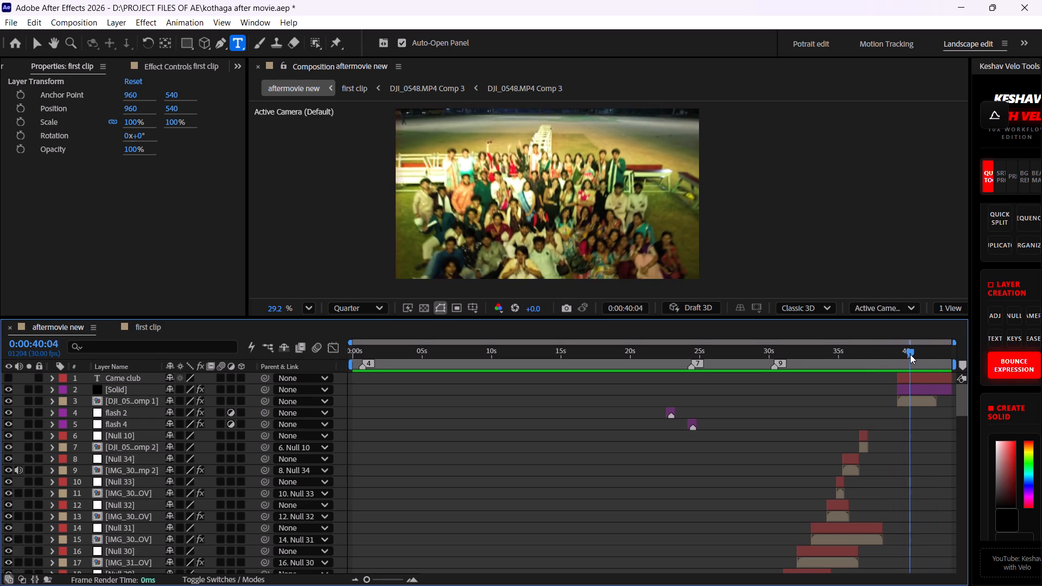
drag(910, 354, 925, 377)
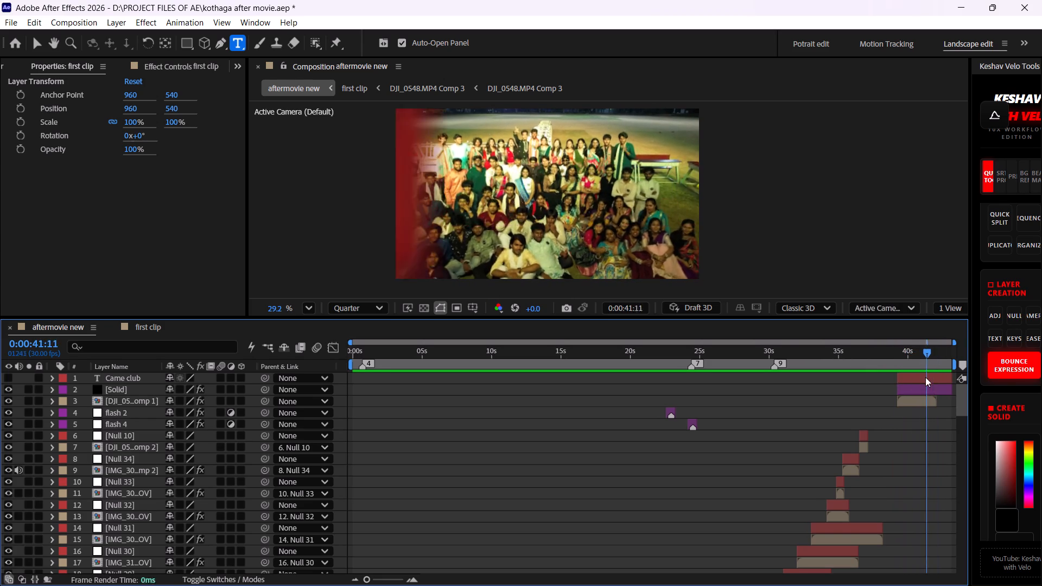
drag(925, 377, 284, 391)
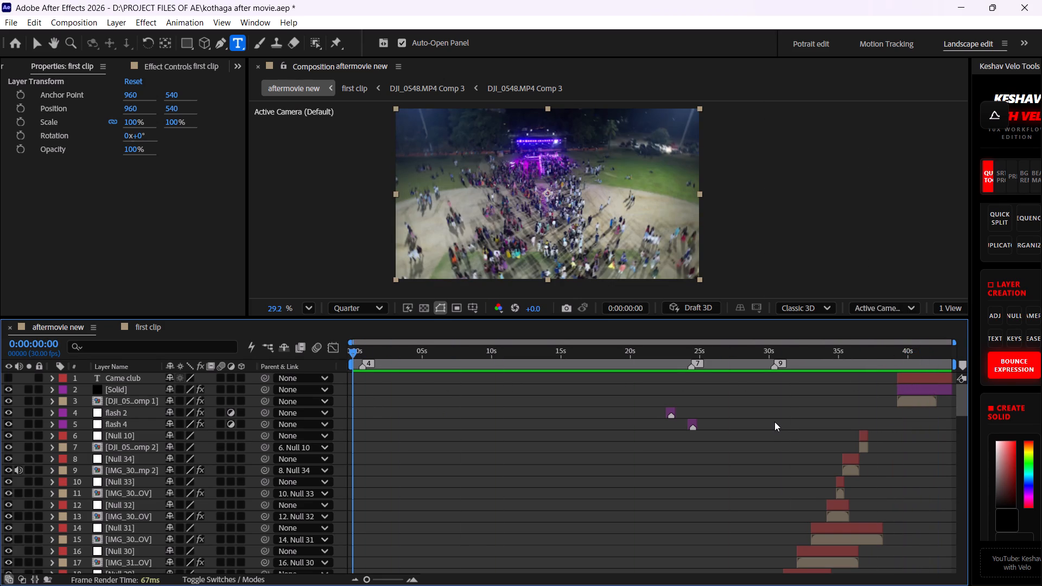
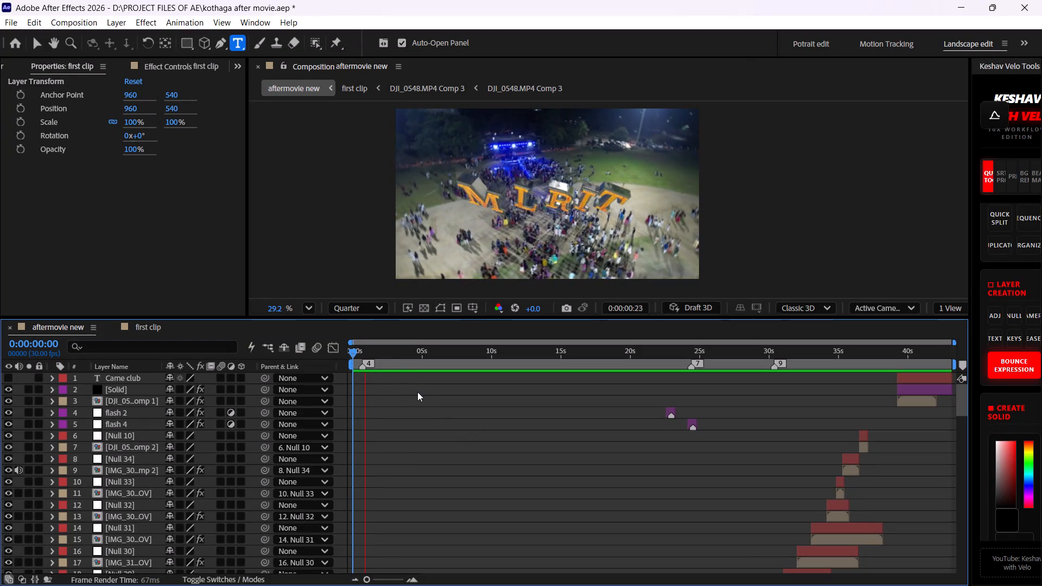
Replay the opening MLRIT title shot in aftermovie new from 0:00:00:00.
key(space)
click(377, 352)
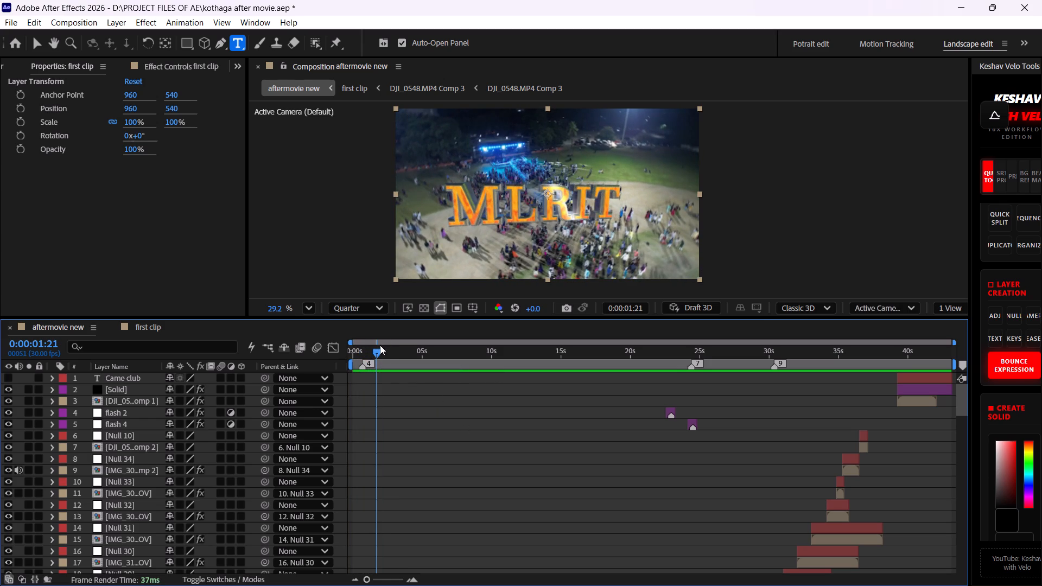
drag(377, 352, 304, 350)
key(space)
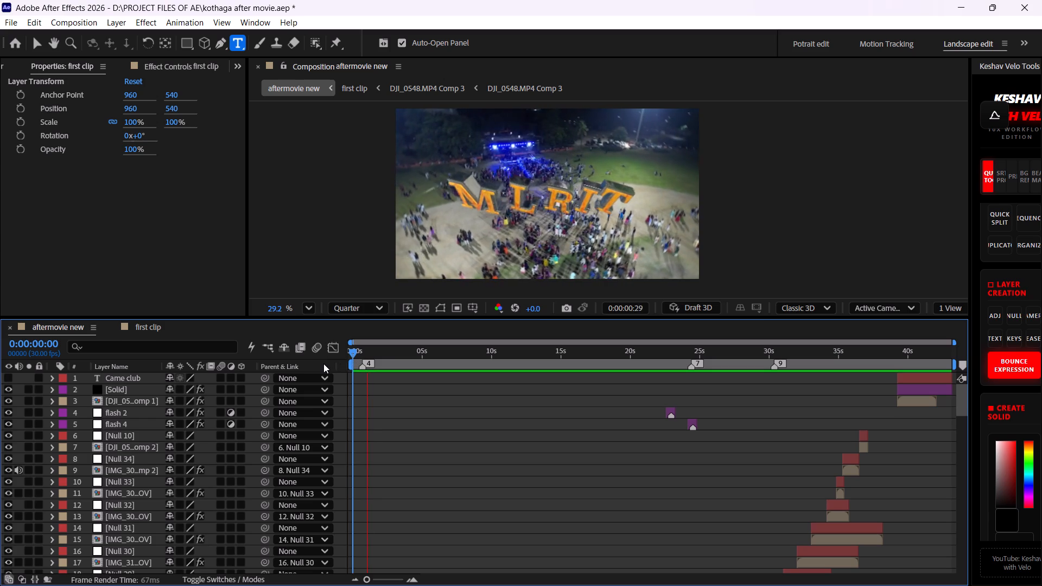
key(space)
Inside first clip, apply Easy Ease to the four Wiggle - position keyframes on the Solid layer.
scroll(394, 443, down, 7)
double_click(371, 553)
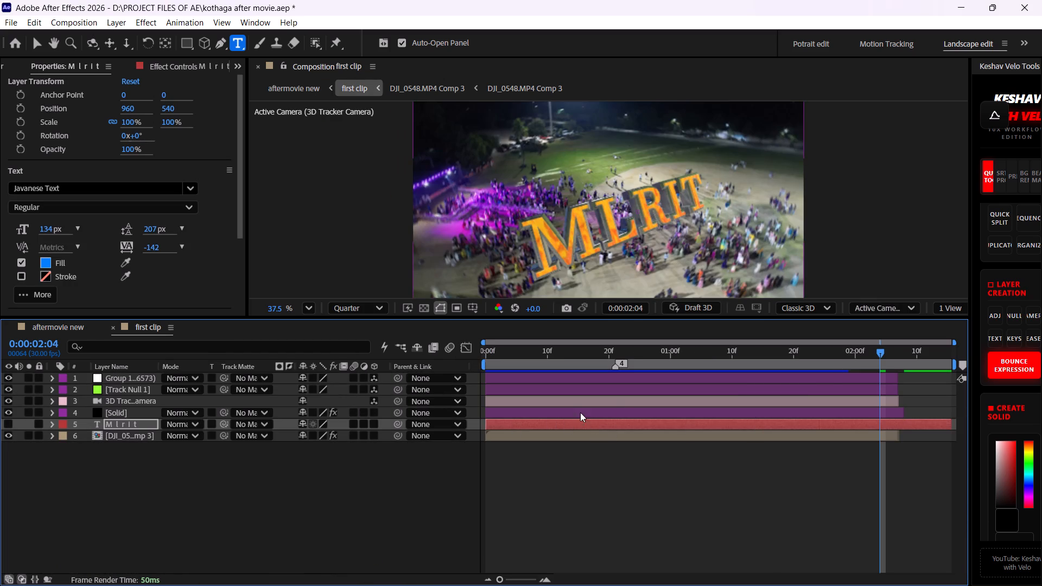
click(129, 410)
key(u)
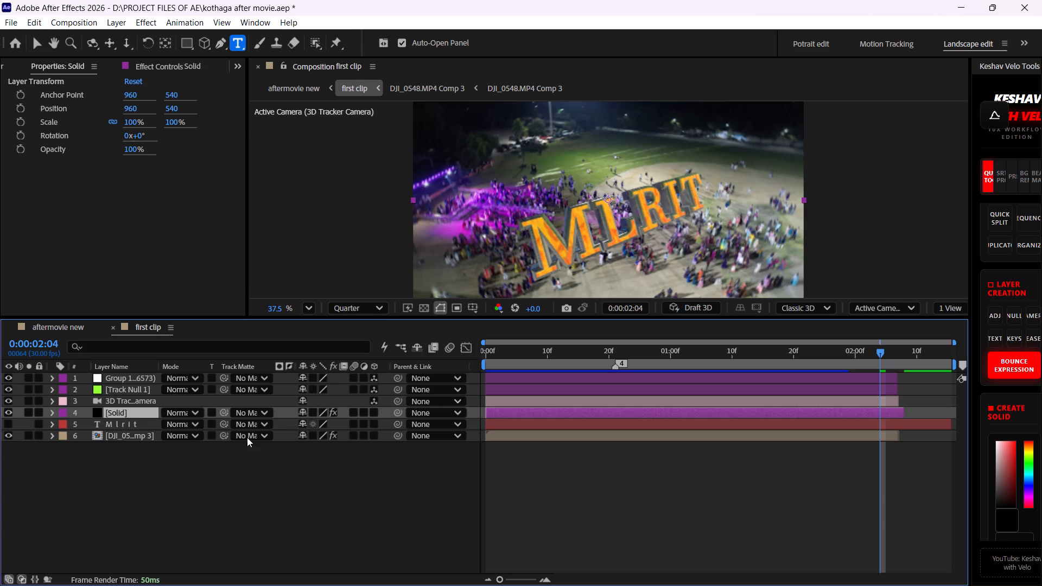
drag(720, 528, 764, 543)
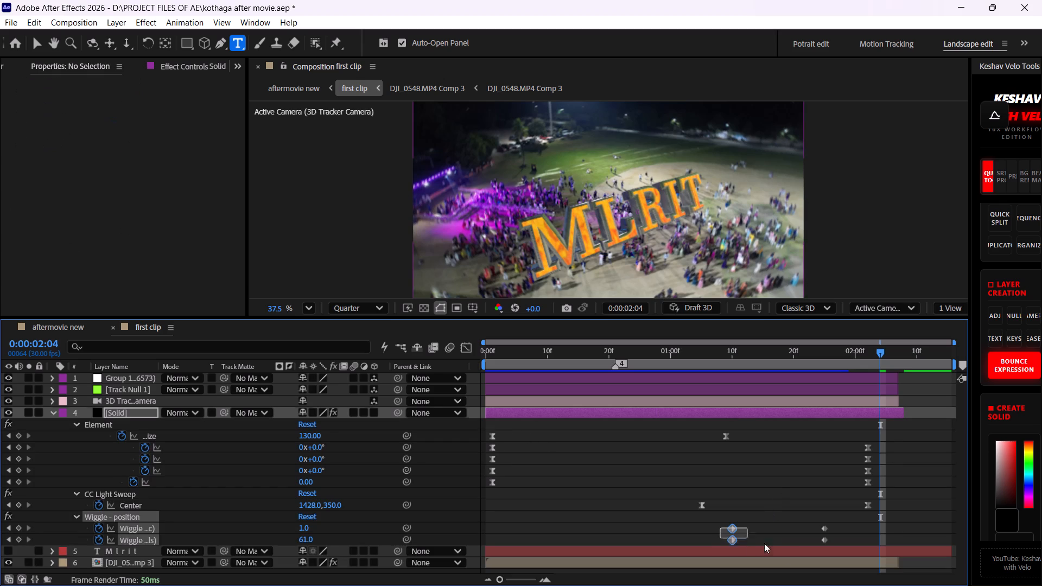
drag(764, 543, 901, 572)
key(F9)
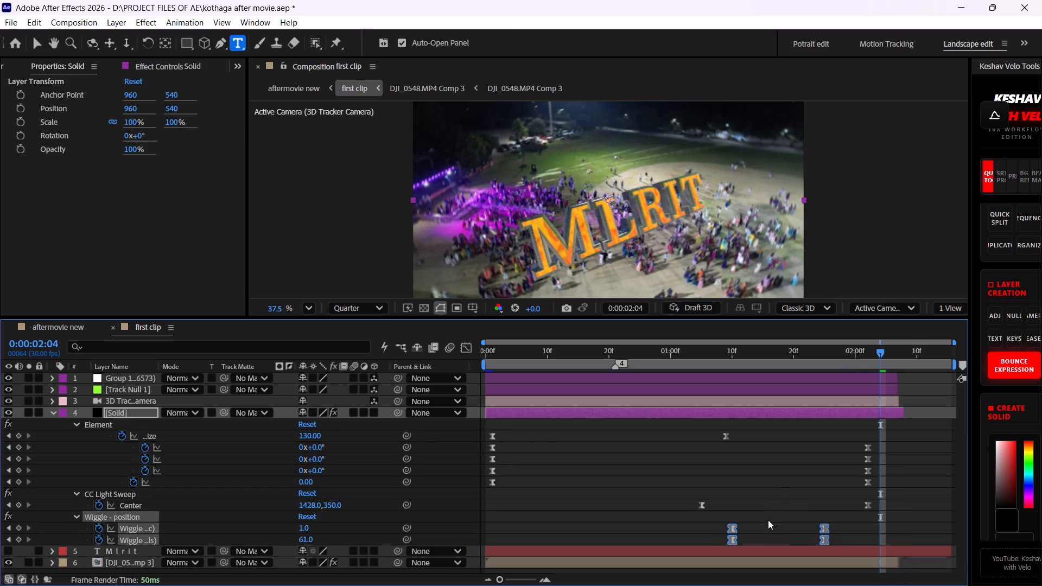
click(768, 520)
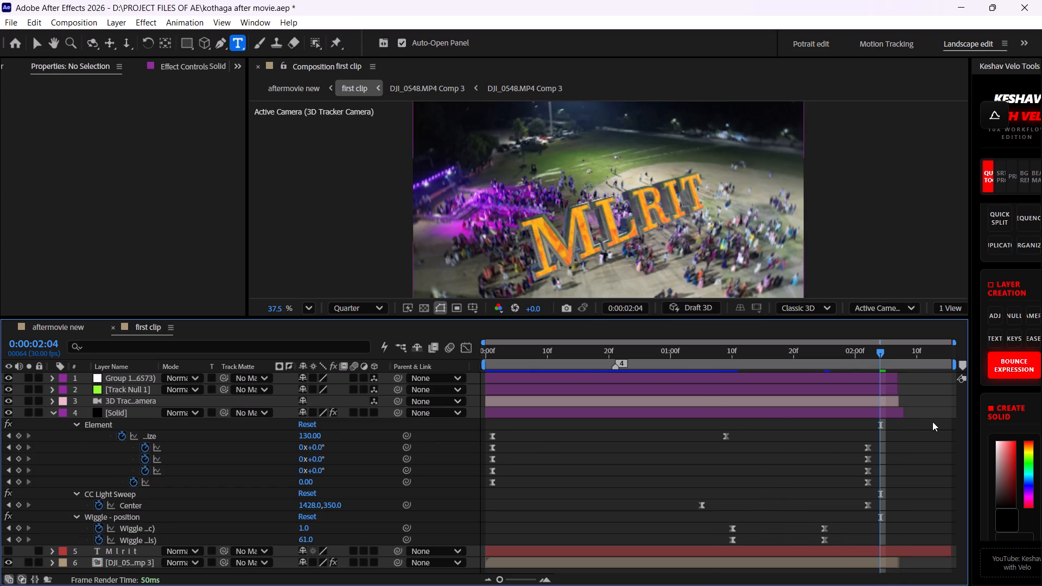
Scrub and play first clip to about 0:00:01:12 to check the MLRIT title animation, and return to 0:00:00:00.
drag(874, 358, 575, 383)
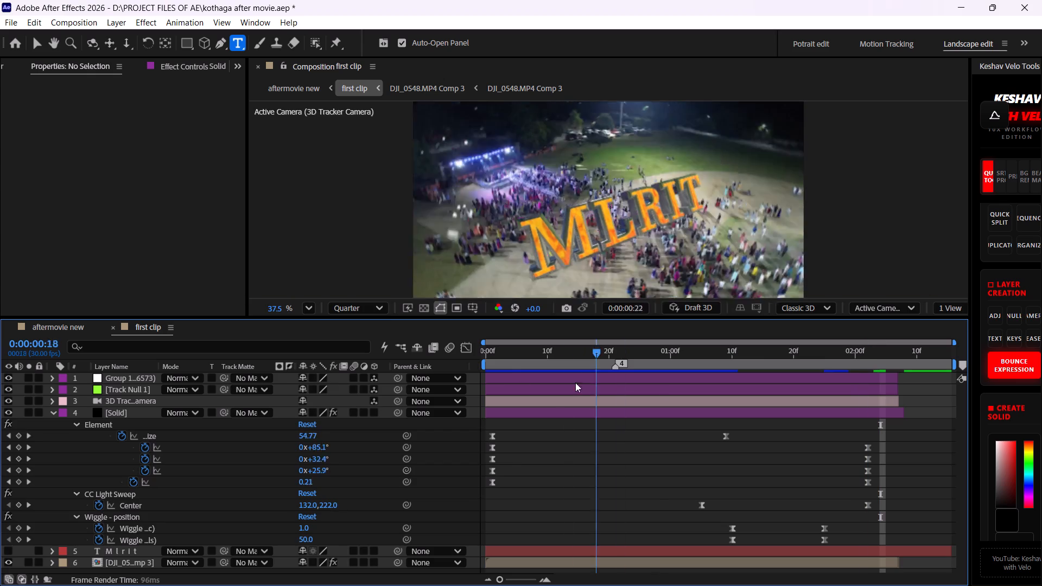
drag(575, 383, 580, 403)
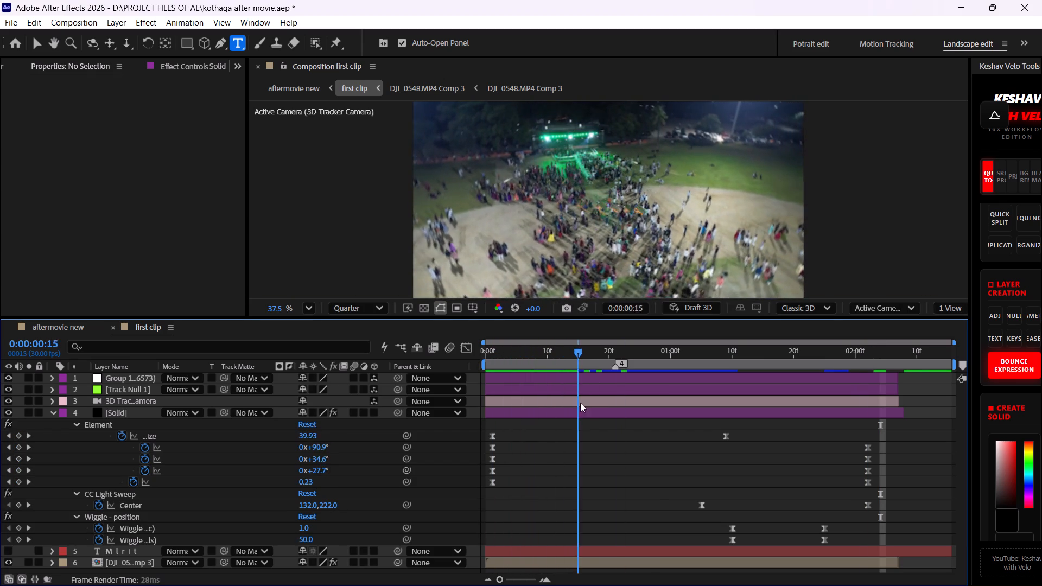
drag(580, 403, 595, 438)
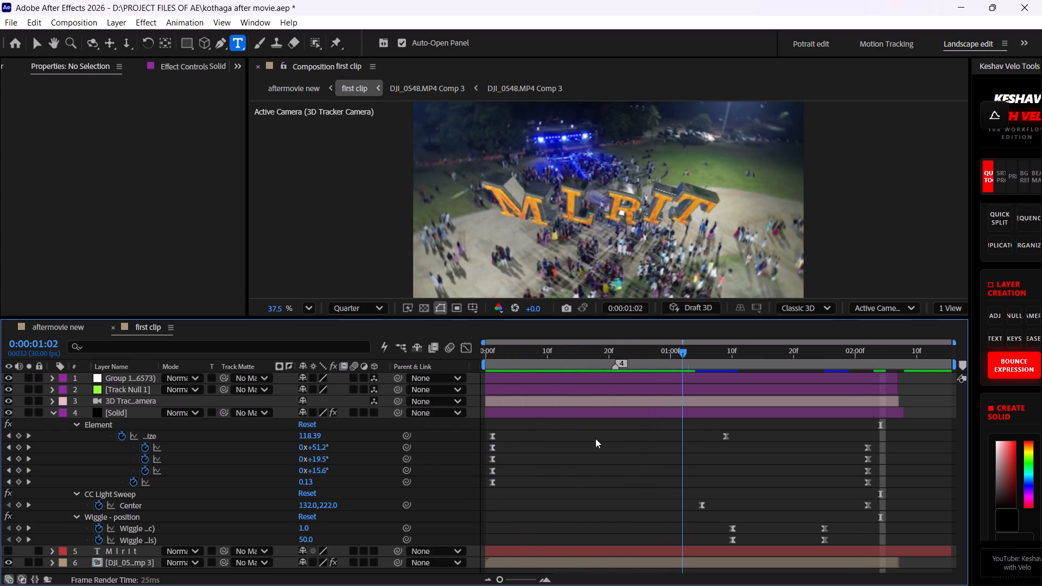
drag(595, 438, 431, 428)
key(space)
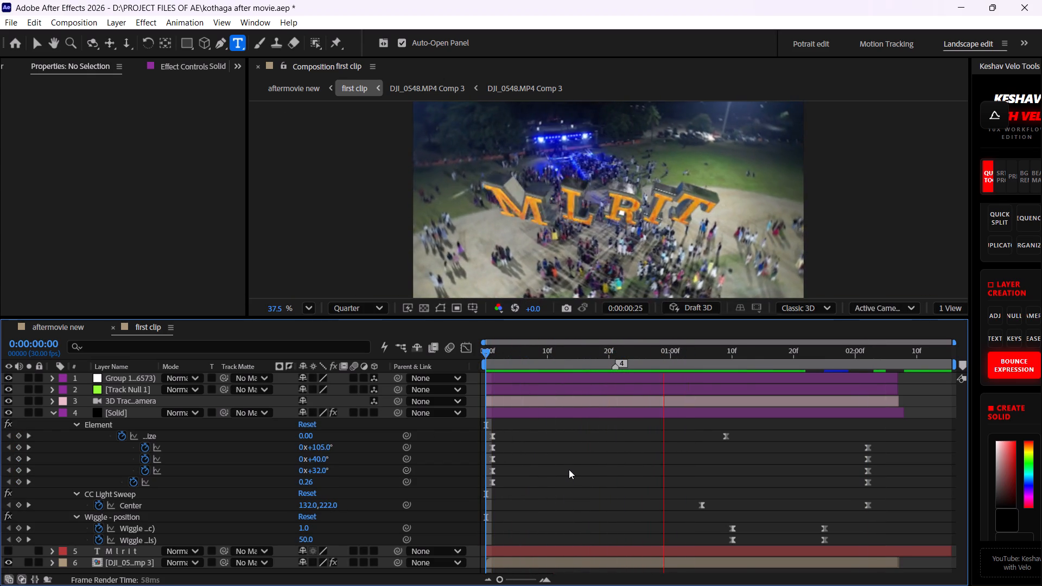
key(space)
drag(744, 352, 476, 406)
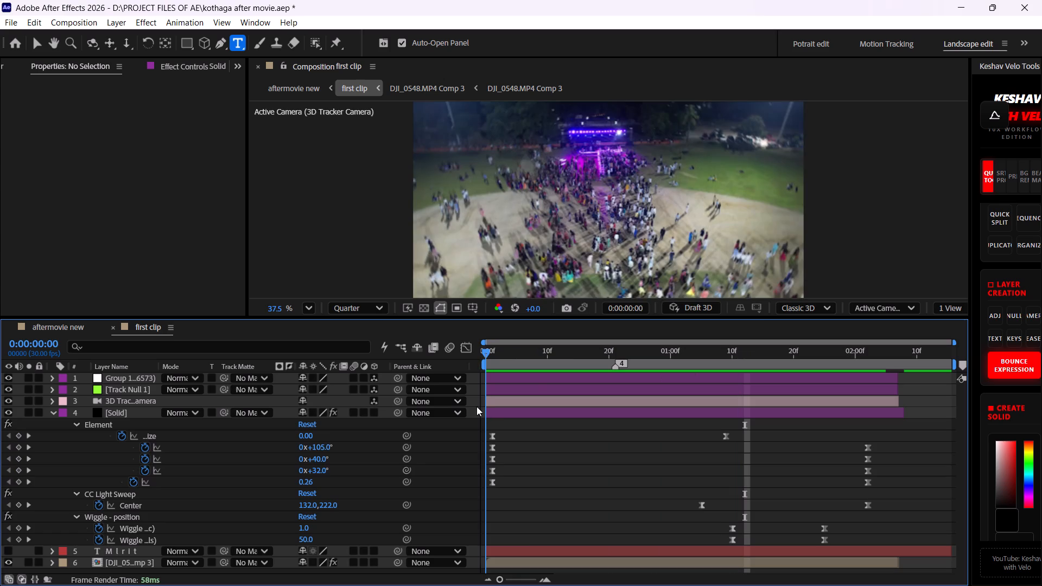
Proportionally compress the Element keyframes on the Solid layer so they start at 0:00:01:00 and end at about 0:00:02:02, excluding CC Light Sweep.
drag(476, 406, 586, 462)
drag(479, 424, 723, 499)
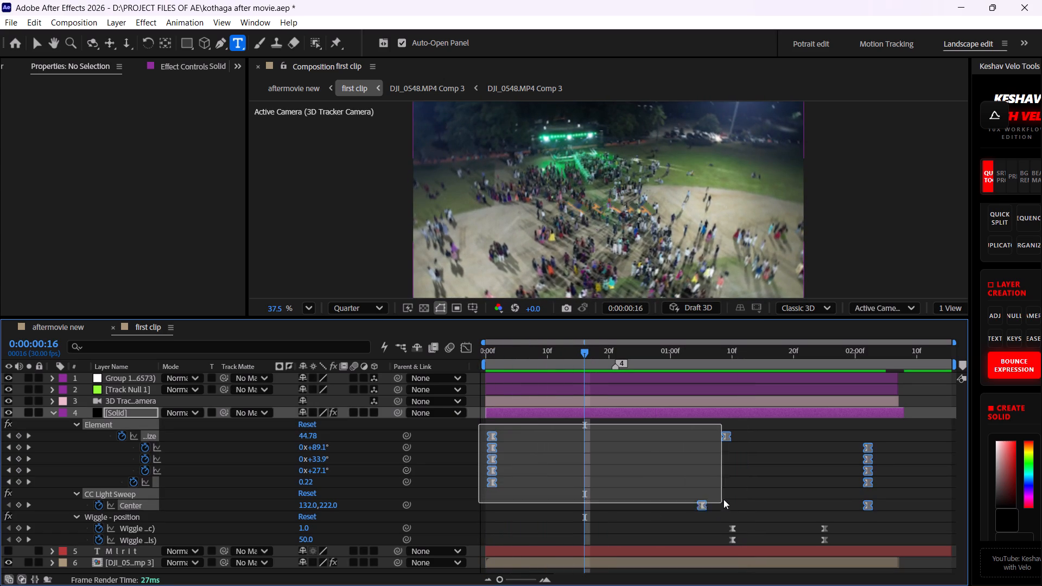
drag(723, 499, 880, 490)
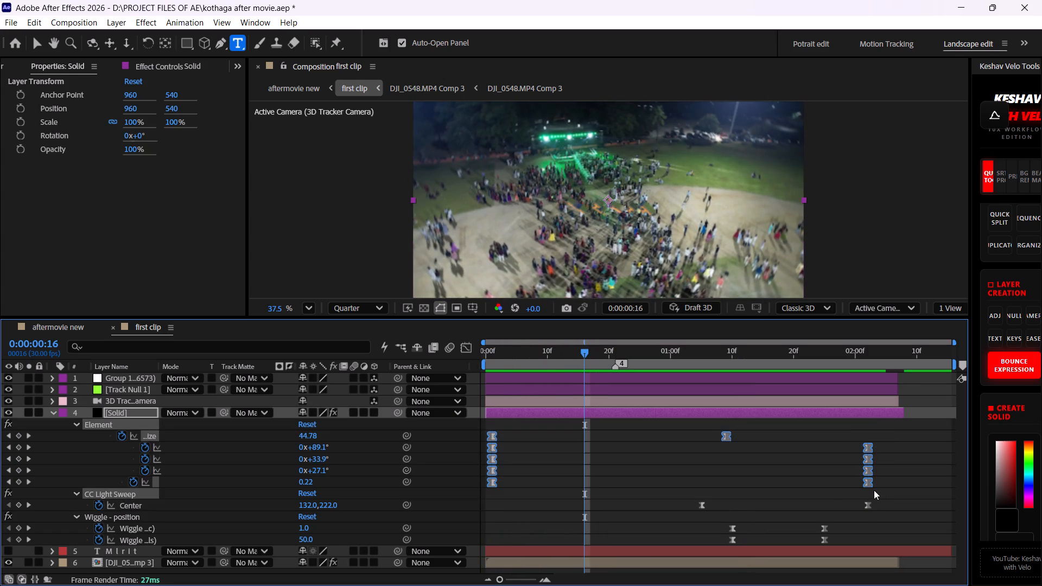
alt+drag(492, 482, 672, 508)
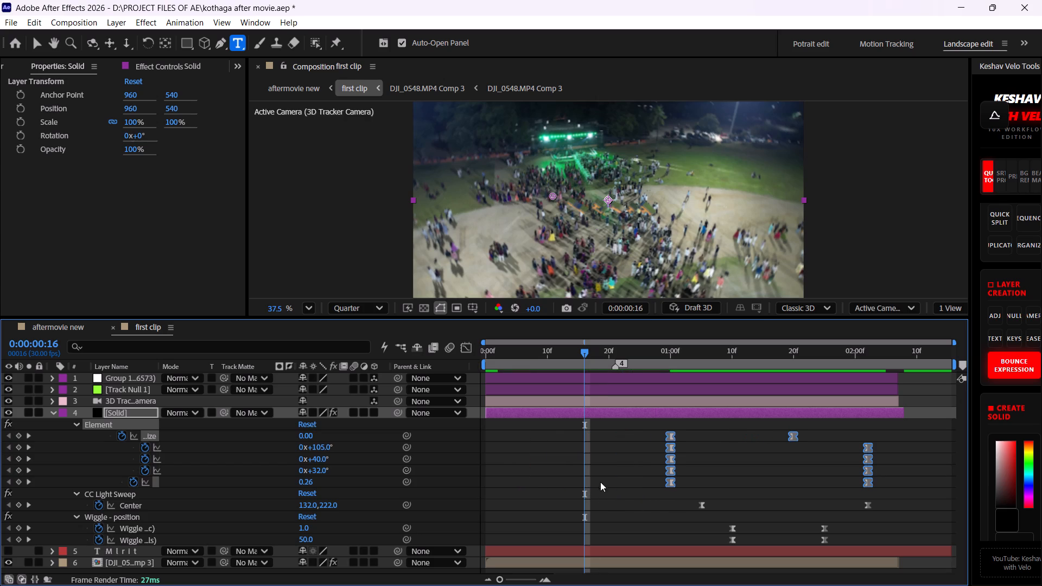
Play first clip from 0:00:00:00 to about 0:00:02:03 to check the MLRIT title's retimed entrance.
click(597, 480)
drag(586, 353, 437, 361)
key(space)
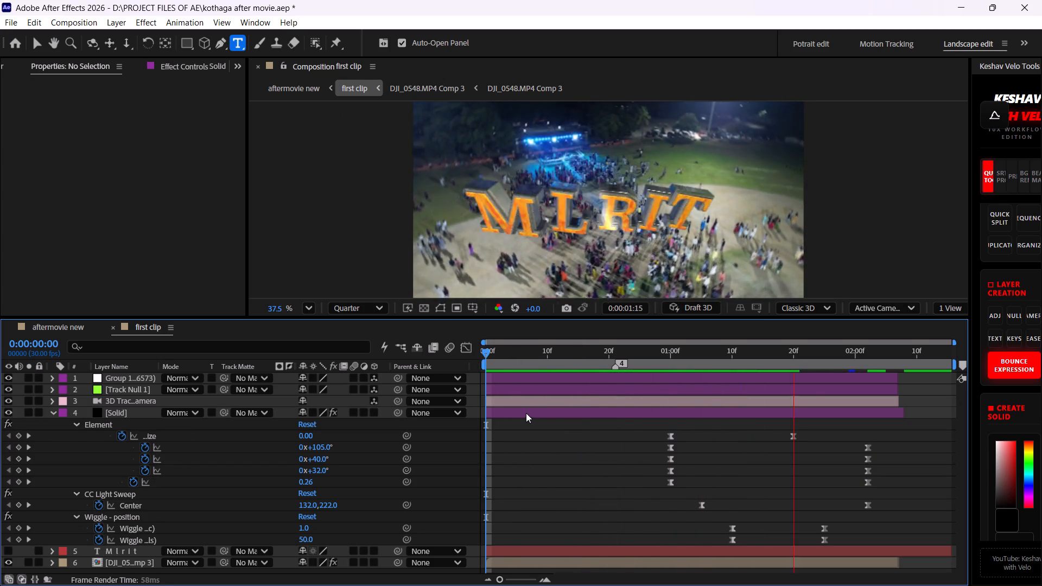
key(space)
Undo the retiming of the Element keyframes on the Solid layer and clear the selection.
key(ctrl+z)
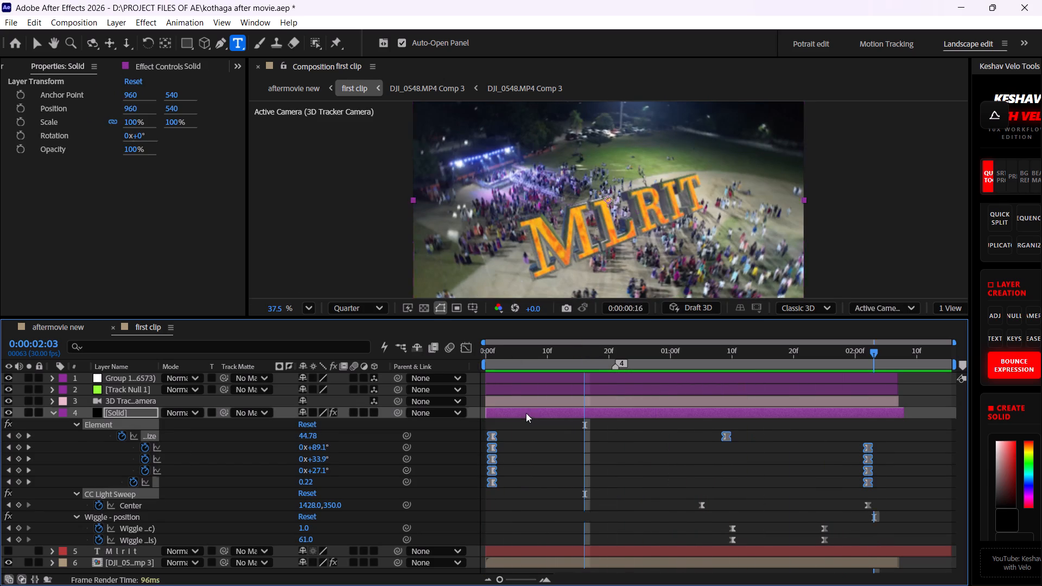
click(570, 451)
Return to aftermovie new and go back to 0:00:00:00 to review the opening.
click(66, 326)
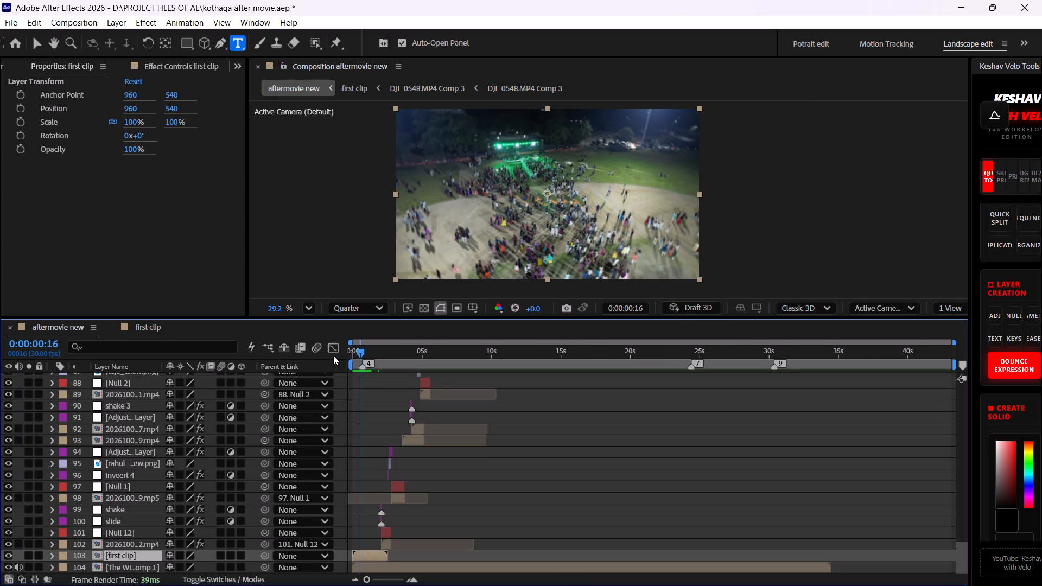
drag(360, 355, 315, 355)
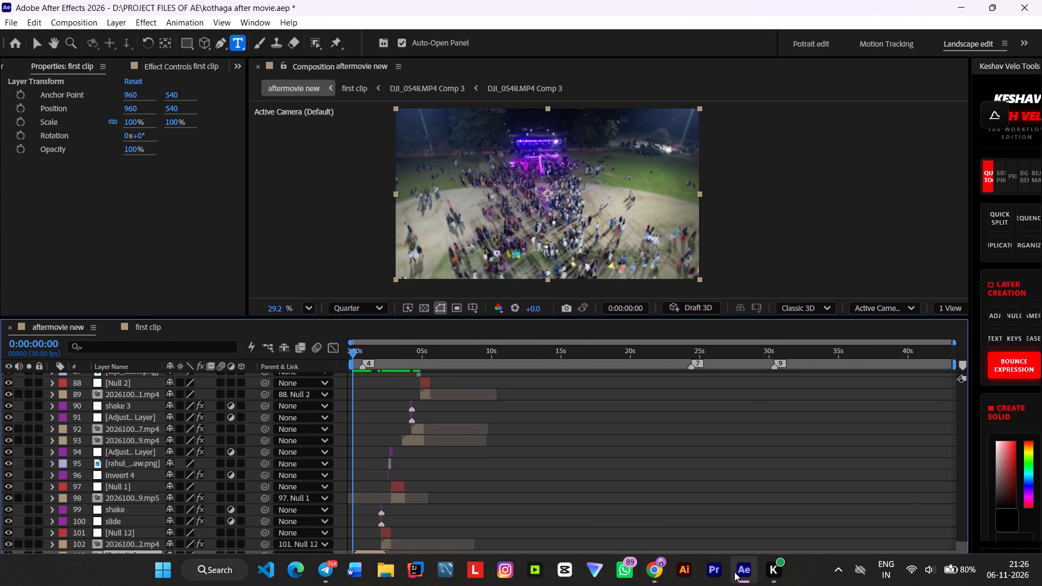
Switch to Chrome and open WhatsApp from the favorites in a new tab.
click(656, 563)
click(200, 14)
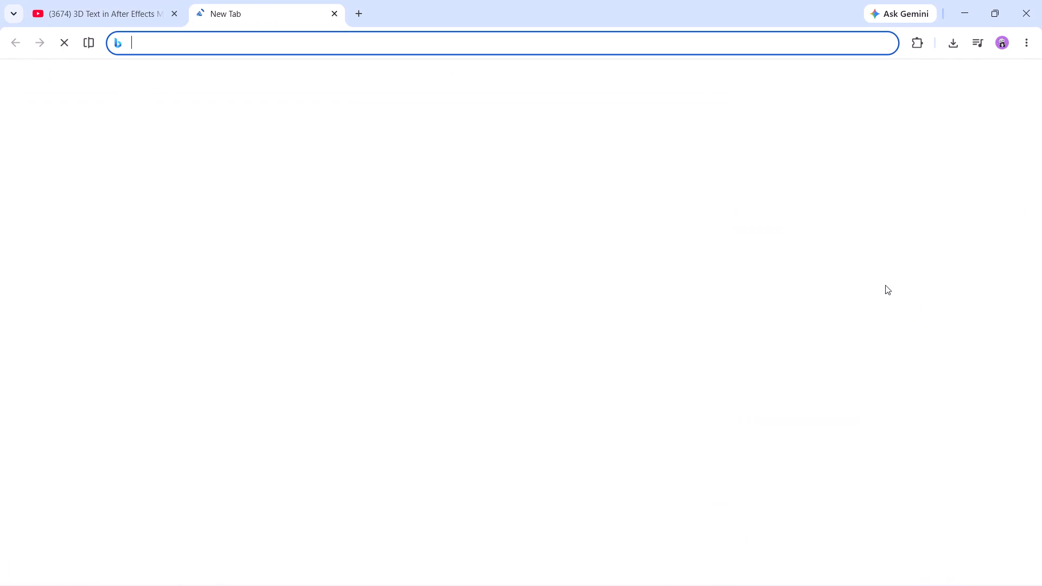
click(879, 246)
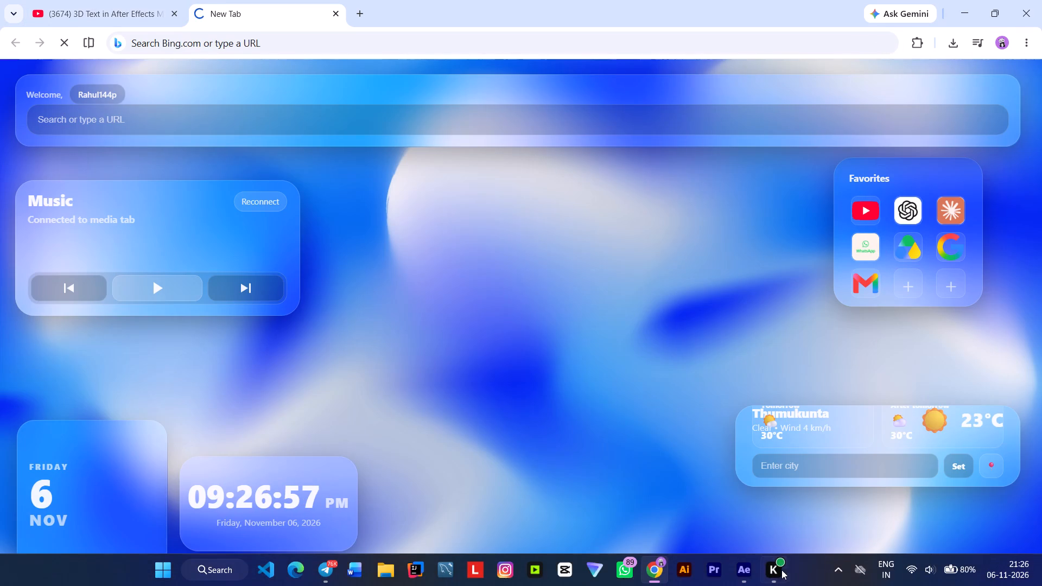